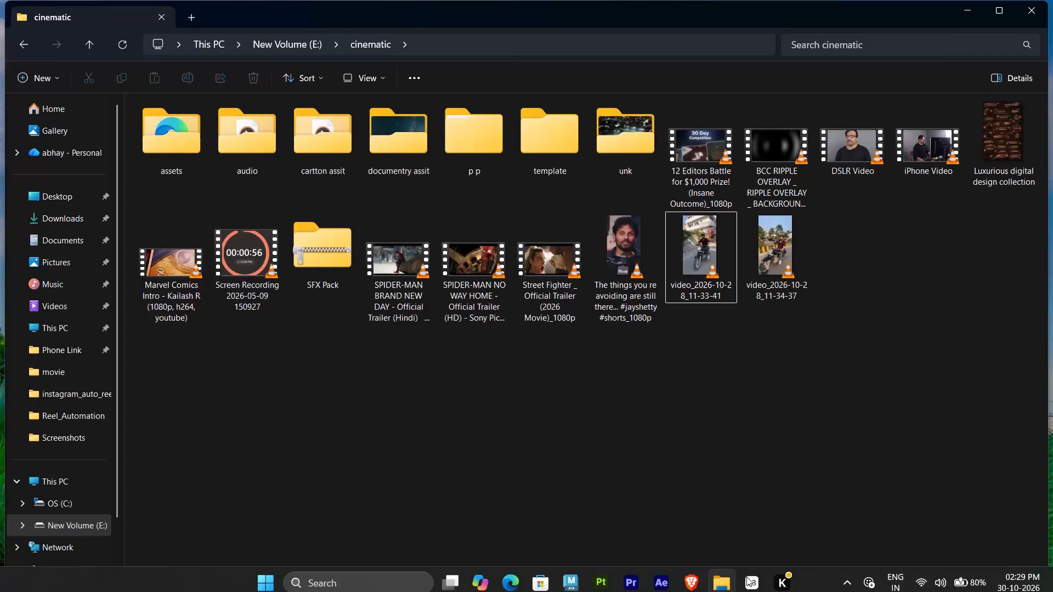
Launch After Effects and continue past the system compatibility report despite the known issues.
left_click(665, 576)
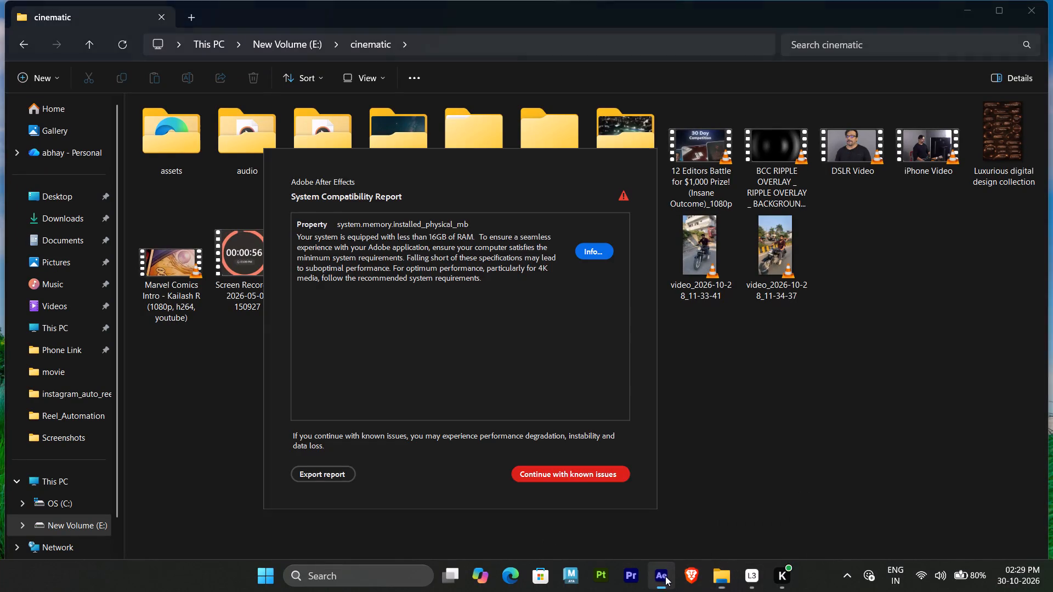
left_click(579, 475)
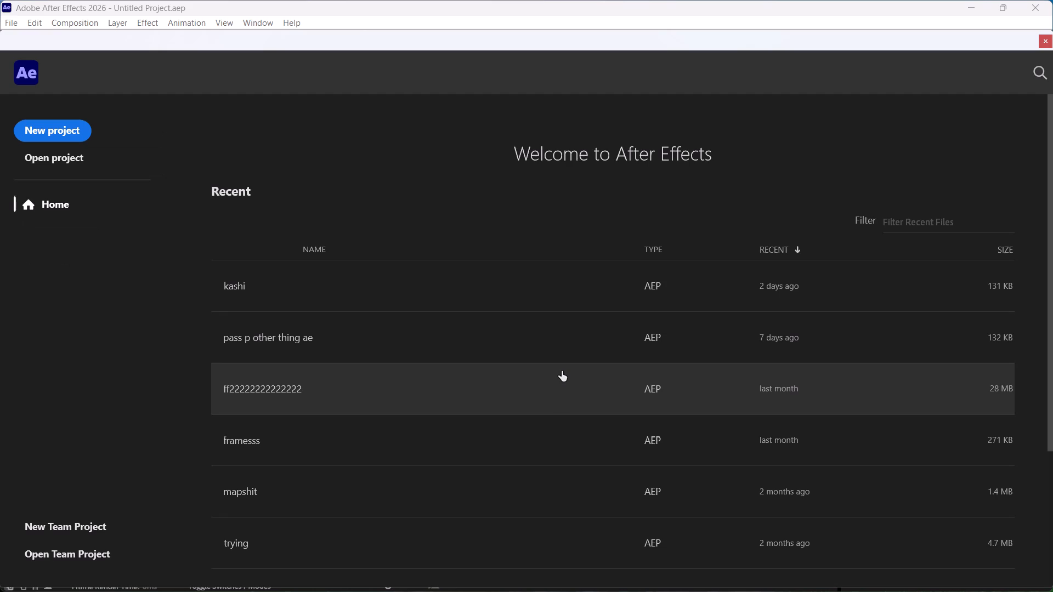
Open the recent project kashi.
left_click(436, 283)
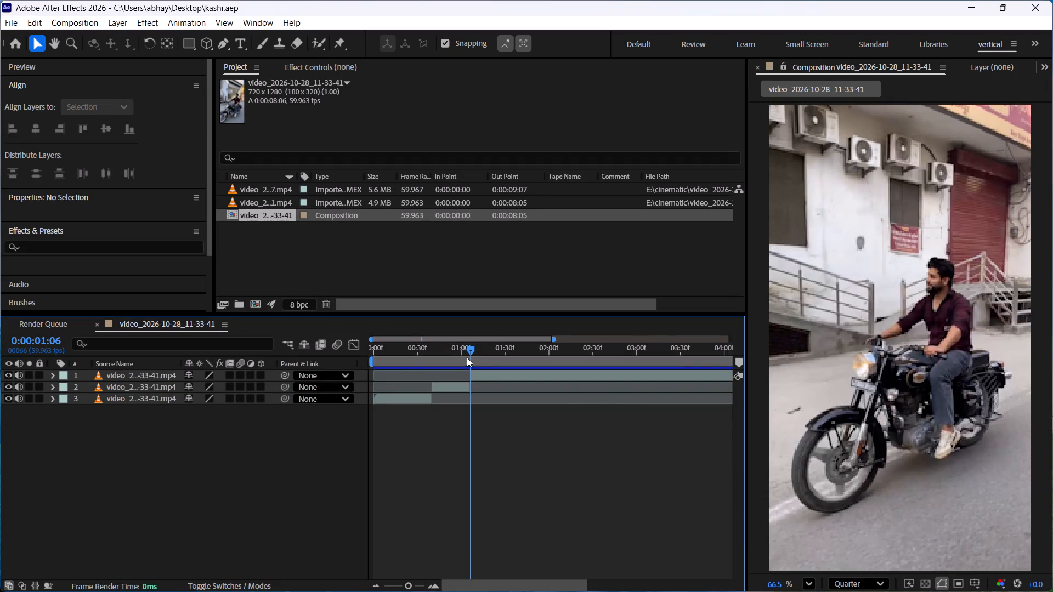
Scrub and play back the motorcycle composition around the cuts between its three video layers to review the footage.
left_click_drag(460, 351, 418, 354)
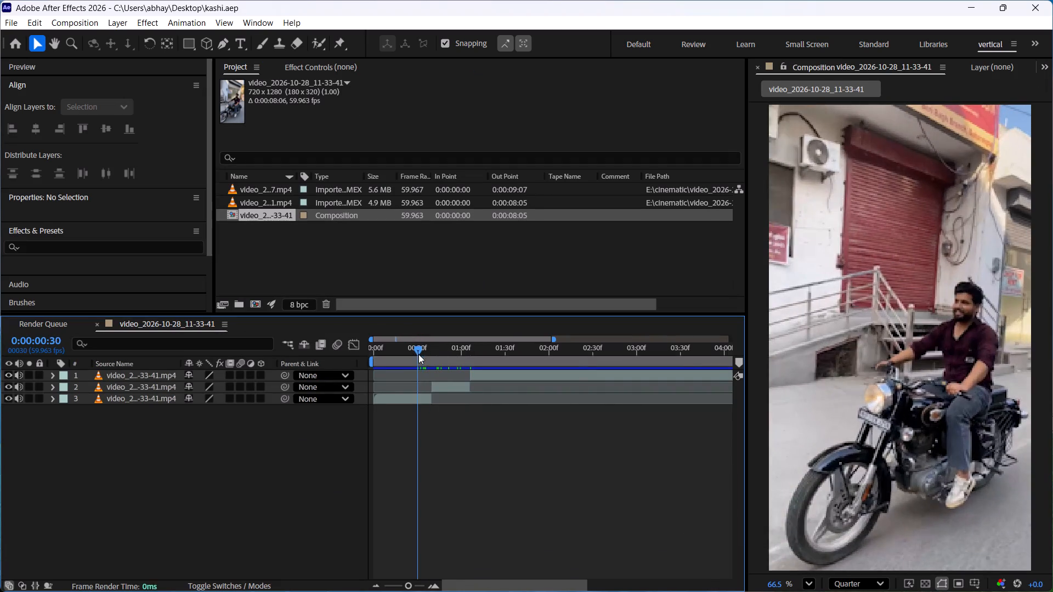
left_click_drag(418, 354, 433, 356)
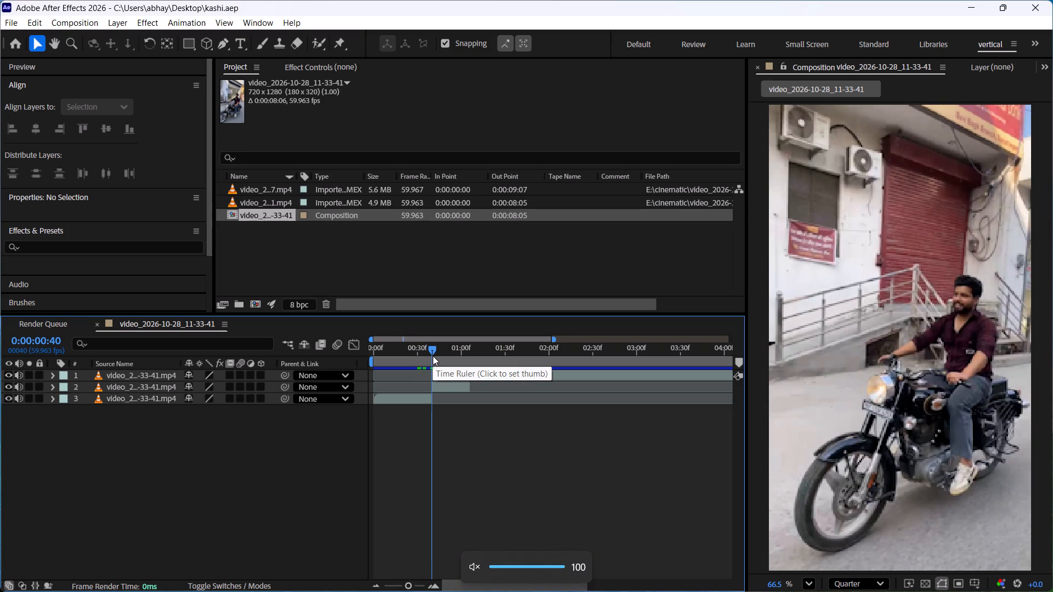
left_click_drag(433, 356, 421, 356)
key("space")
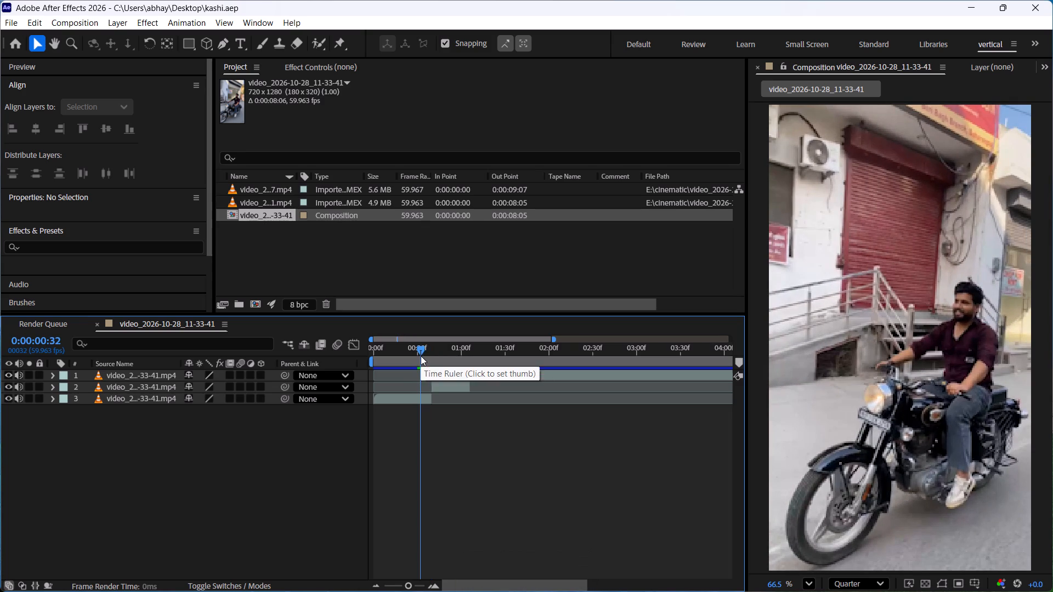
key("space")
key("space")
left_click(432, 356)
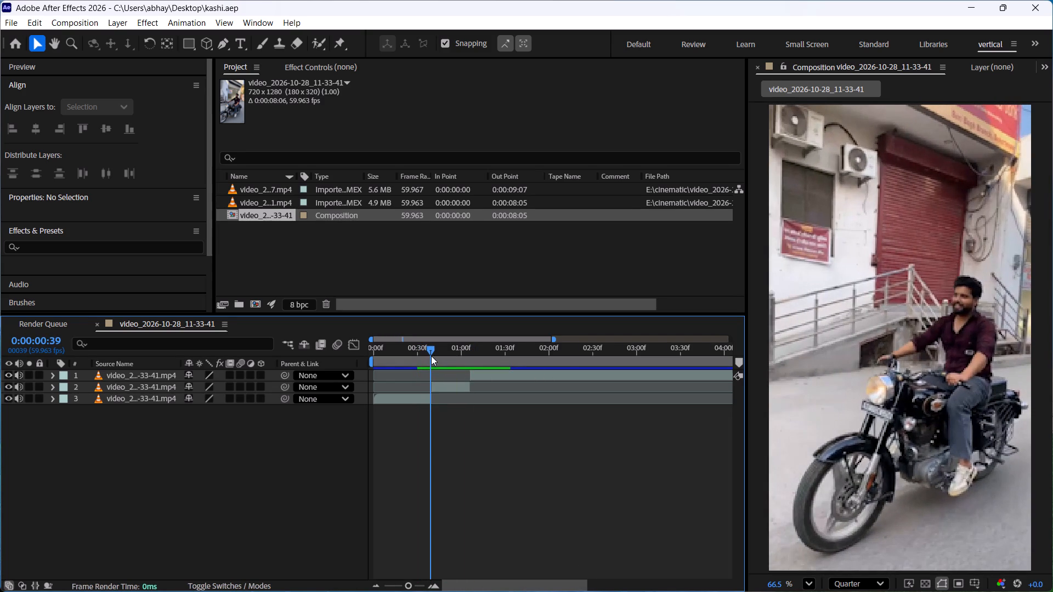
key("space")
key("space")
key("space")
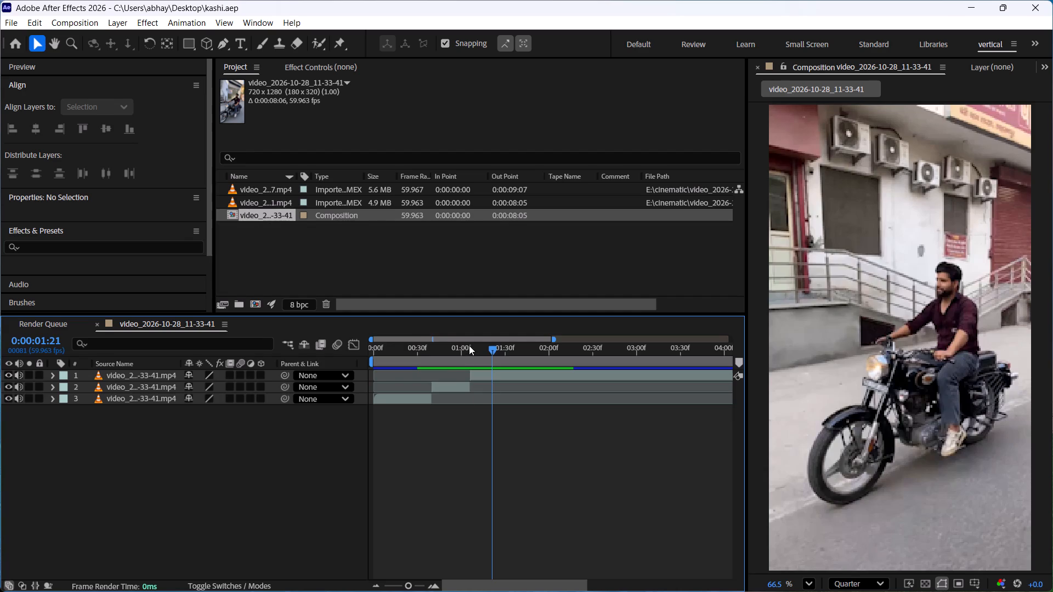
left_click_drag(469, 345, 438, 351)
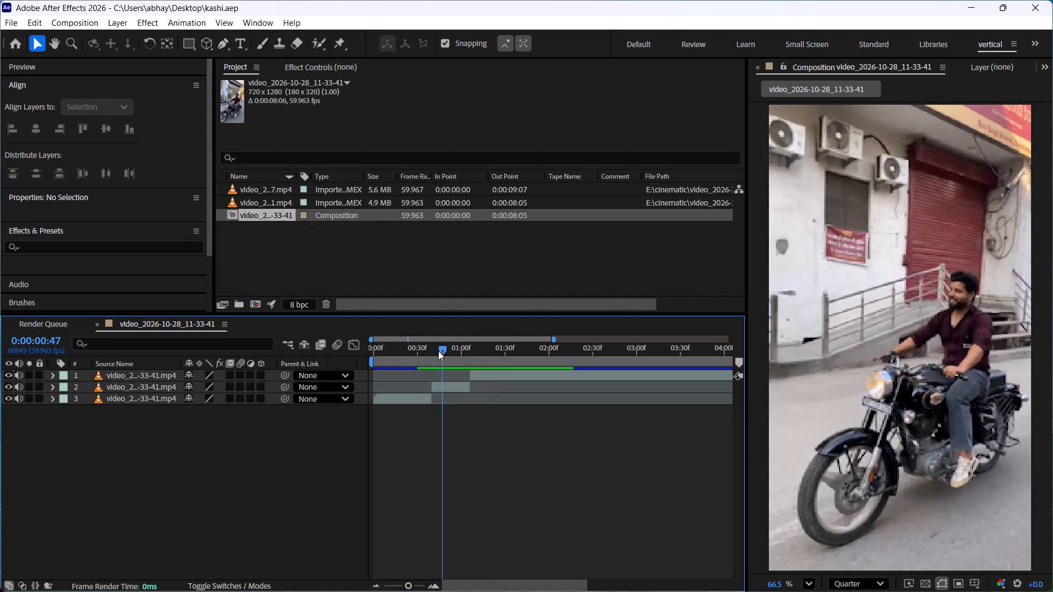
left_click_drag(438, 351, 428, 351)
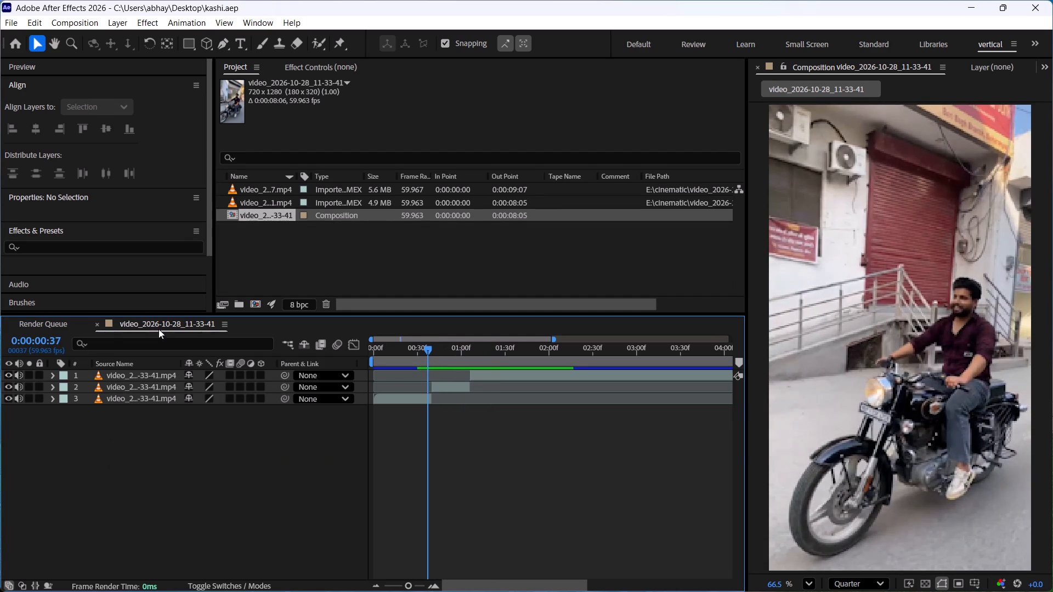
Create a new composition named main with the default settings.
scroll(71, 102, "up", 3)
left_click(259, 302)
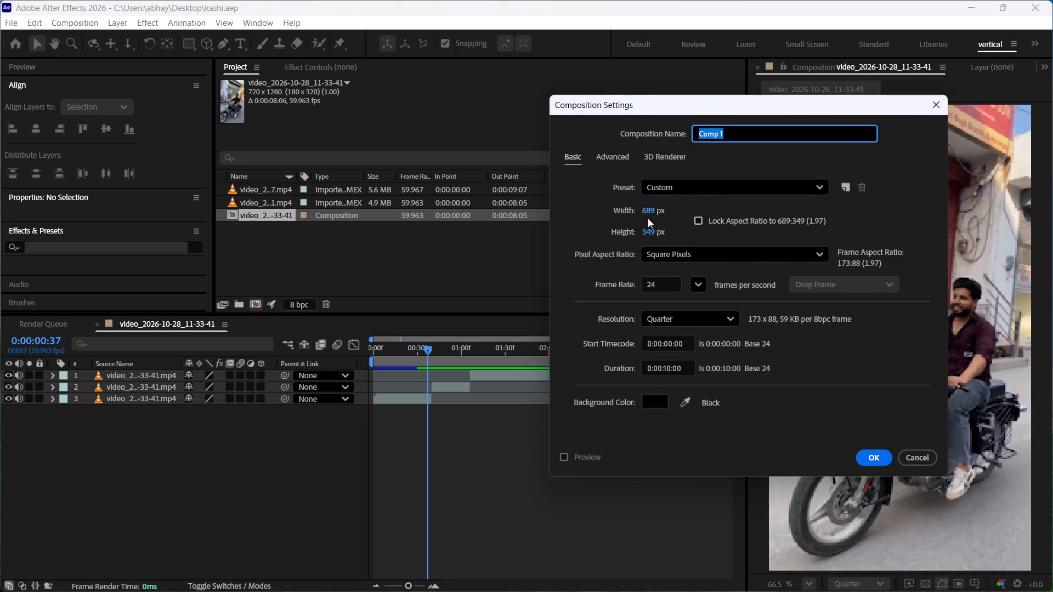
type("main")
key("Return")
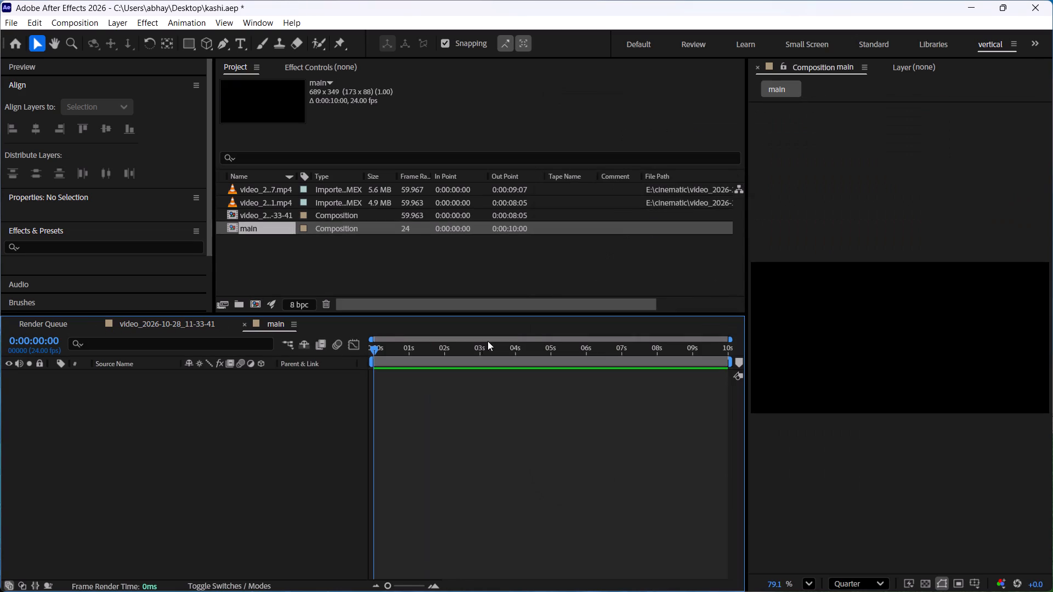
Reorder the timeline group so main comes first, move the Render Queue out of the way, and show the video_2026-10-28_11-33-41 timeline.
left_click_drag(275, 323, 16, 327)
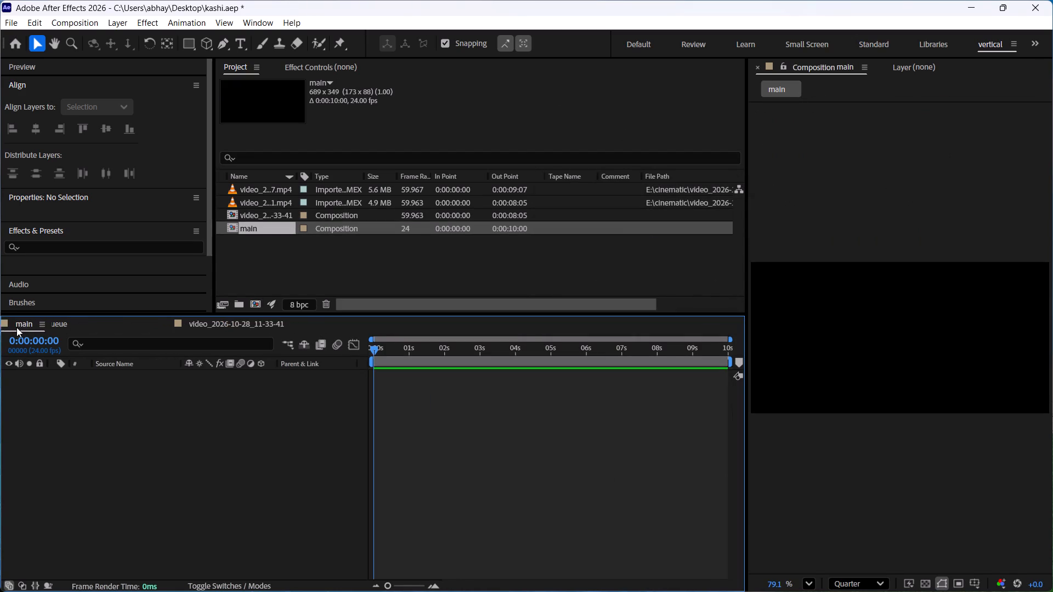
left_click_drag(16, 327, 13, 327)
left_click_drag(116, 323, 297, 323)
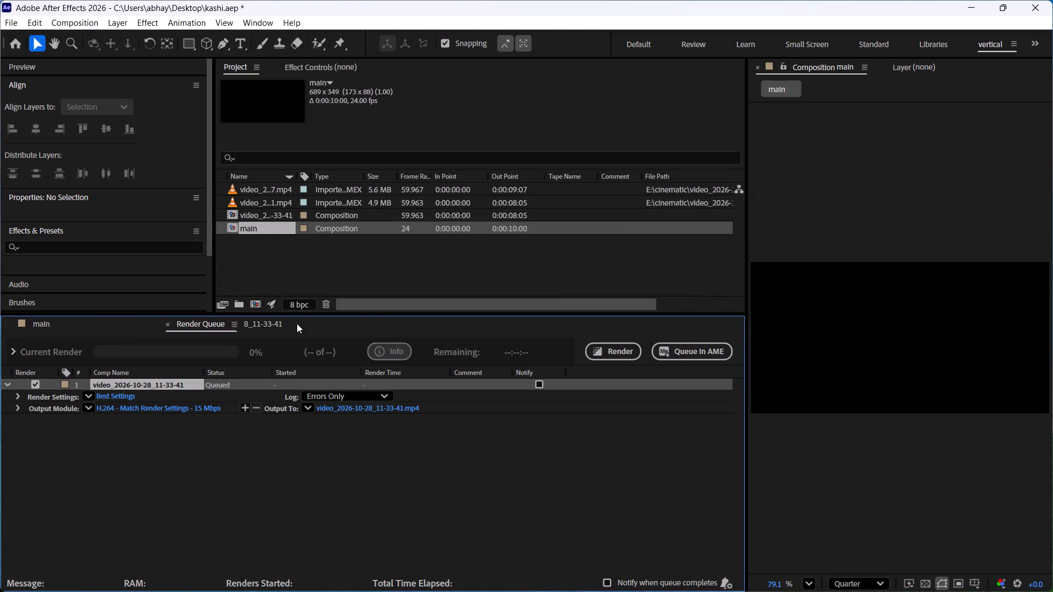
left_click_drag(297, 323, 375, 317)
left_click(223, 328)
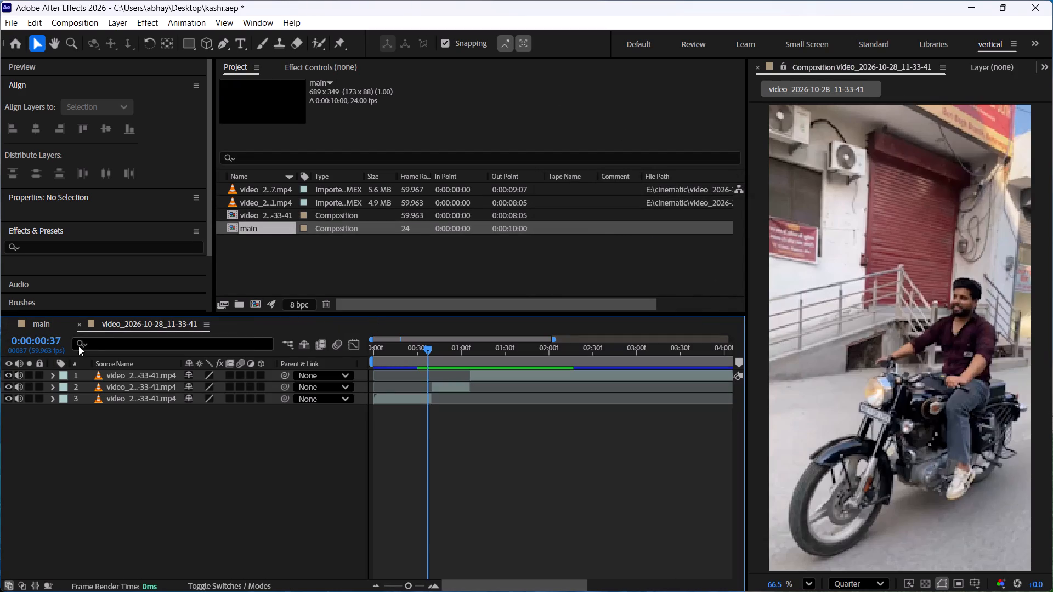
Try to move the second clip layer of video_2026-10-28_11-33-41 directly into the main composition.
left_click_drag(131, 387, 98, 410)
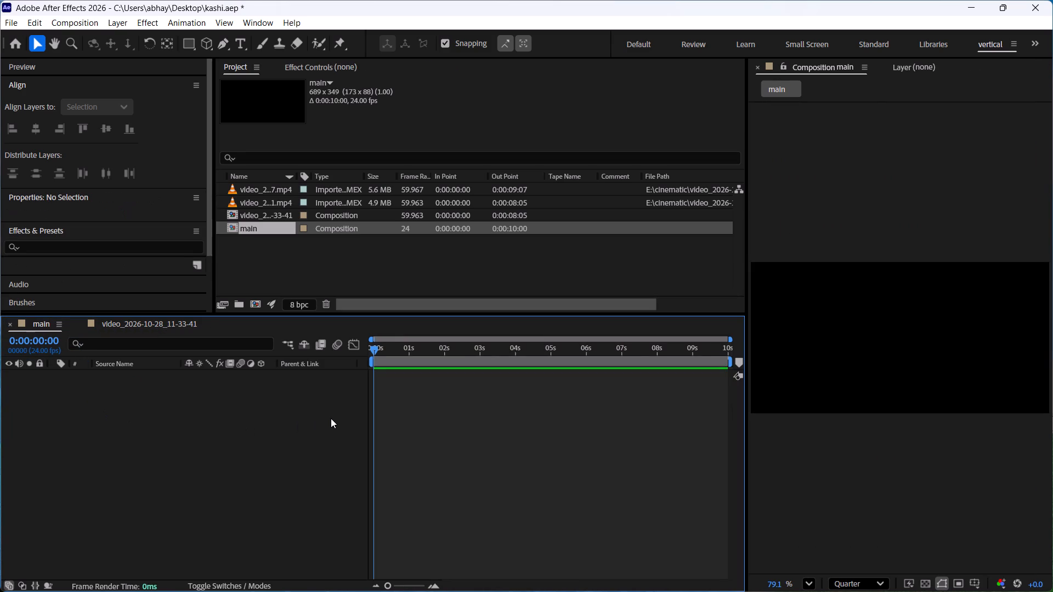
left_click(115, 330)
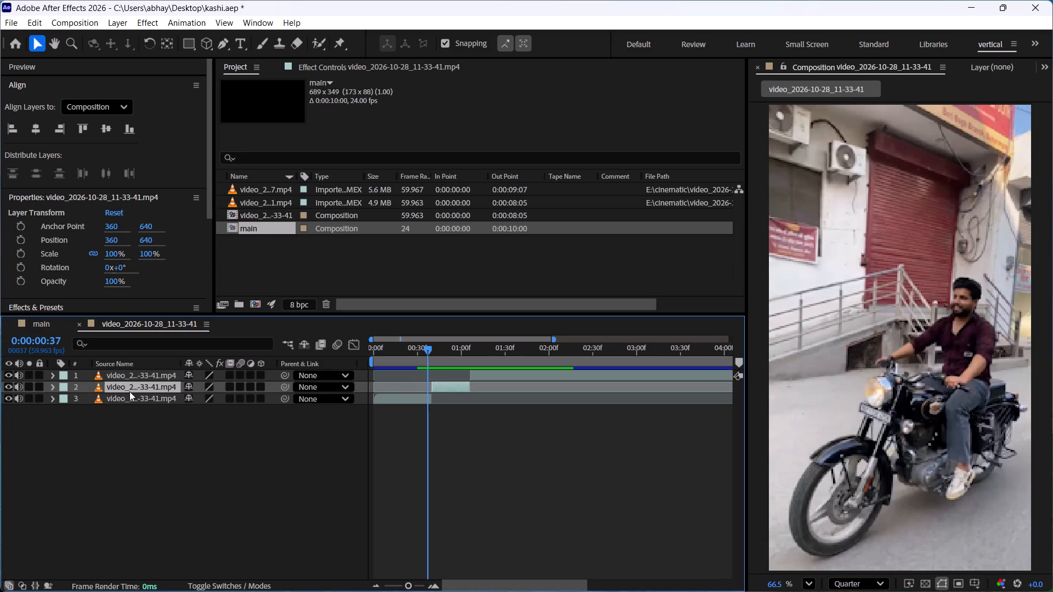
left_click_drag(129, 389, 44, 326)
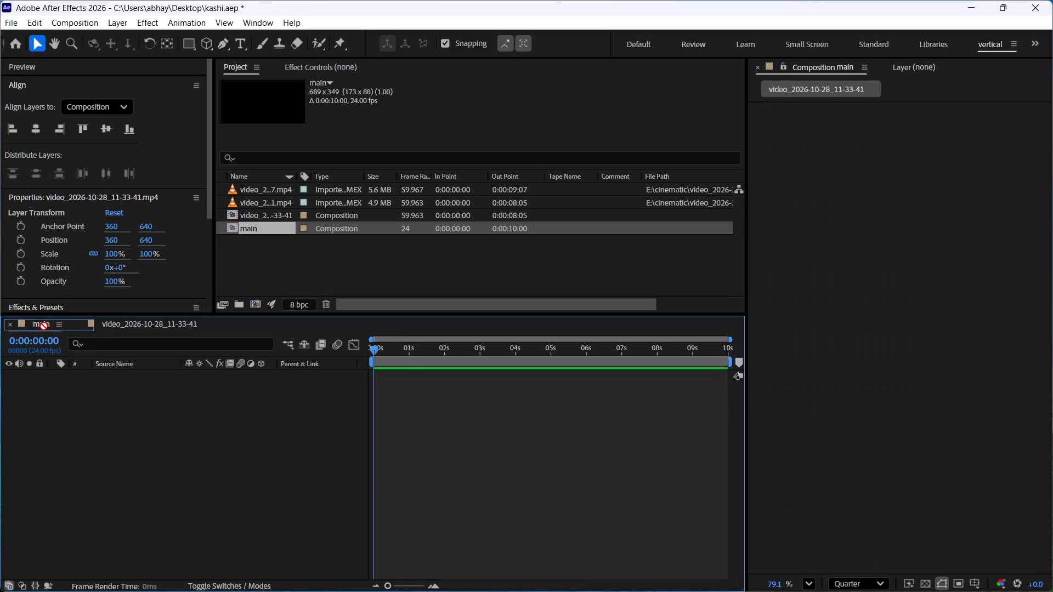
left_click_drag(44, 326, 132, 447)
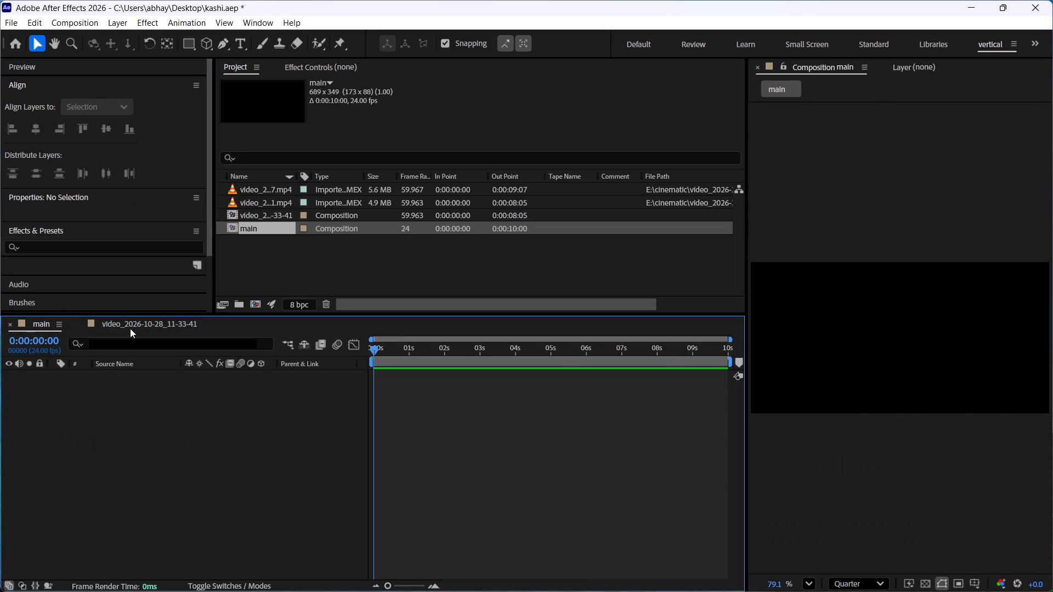
Copy the second clip layer of the video_2026-10-28_11-33-41 composition.
left_click(130, 328)
left_click(156, 386)
key("ctrl+c")
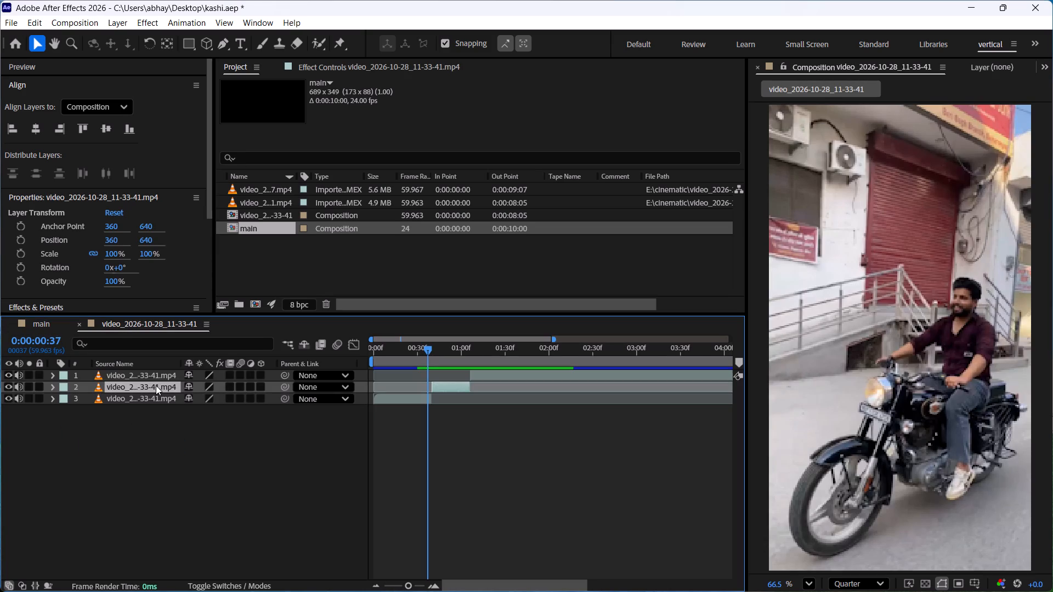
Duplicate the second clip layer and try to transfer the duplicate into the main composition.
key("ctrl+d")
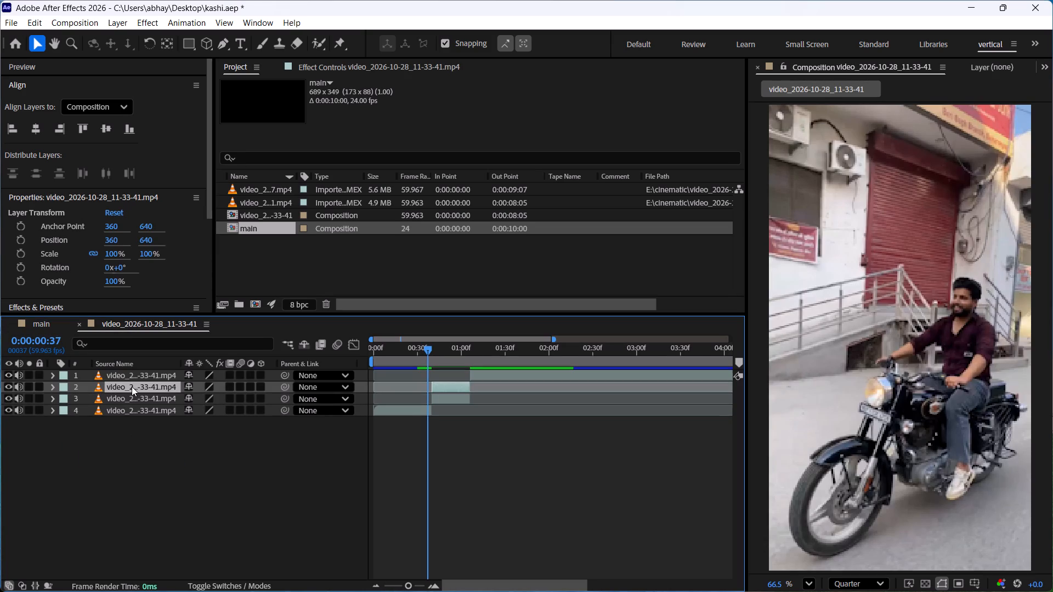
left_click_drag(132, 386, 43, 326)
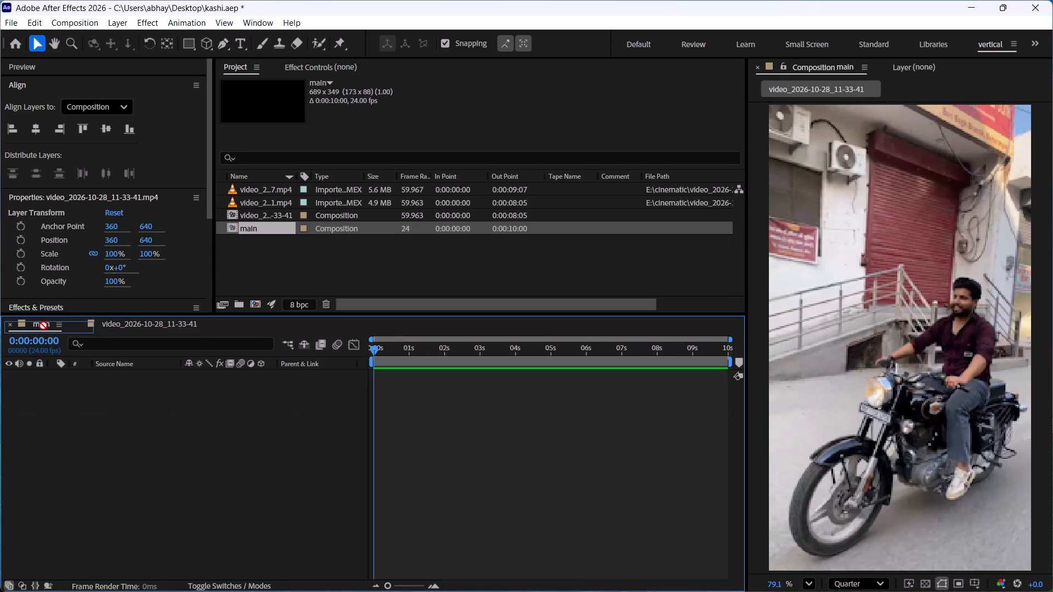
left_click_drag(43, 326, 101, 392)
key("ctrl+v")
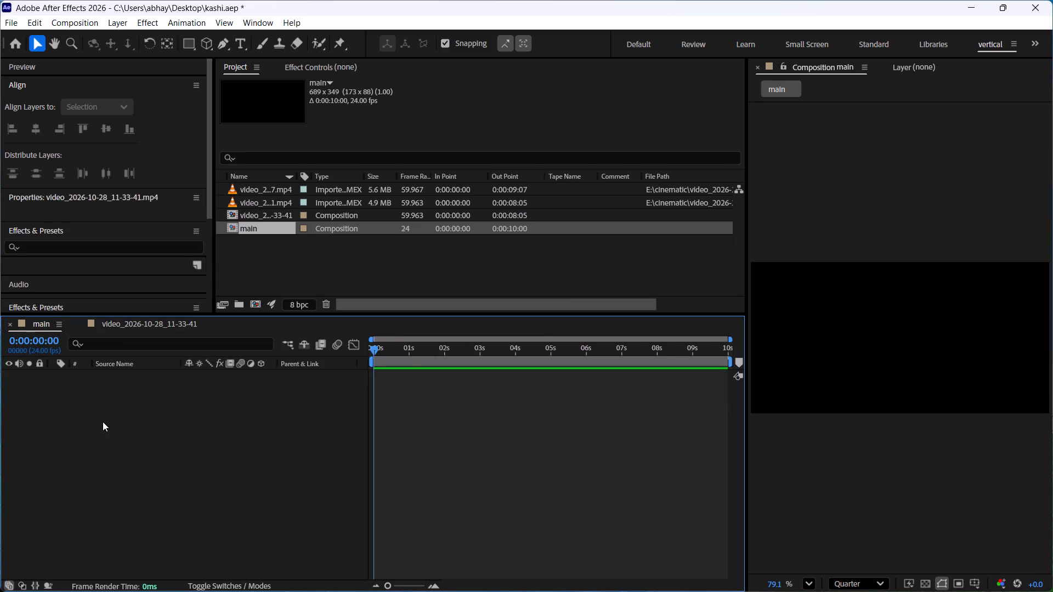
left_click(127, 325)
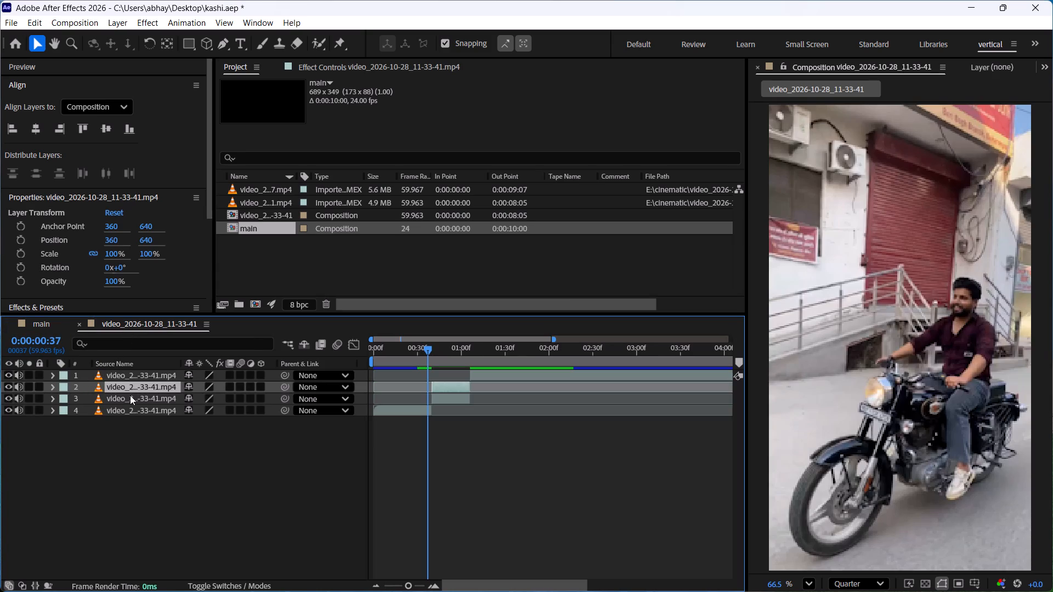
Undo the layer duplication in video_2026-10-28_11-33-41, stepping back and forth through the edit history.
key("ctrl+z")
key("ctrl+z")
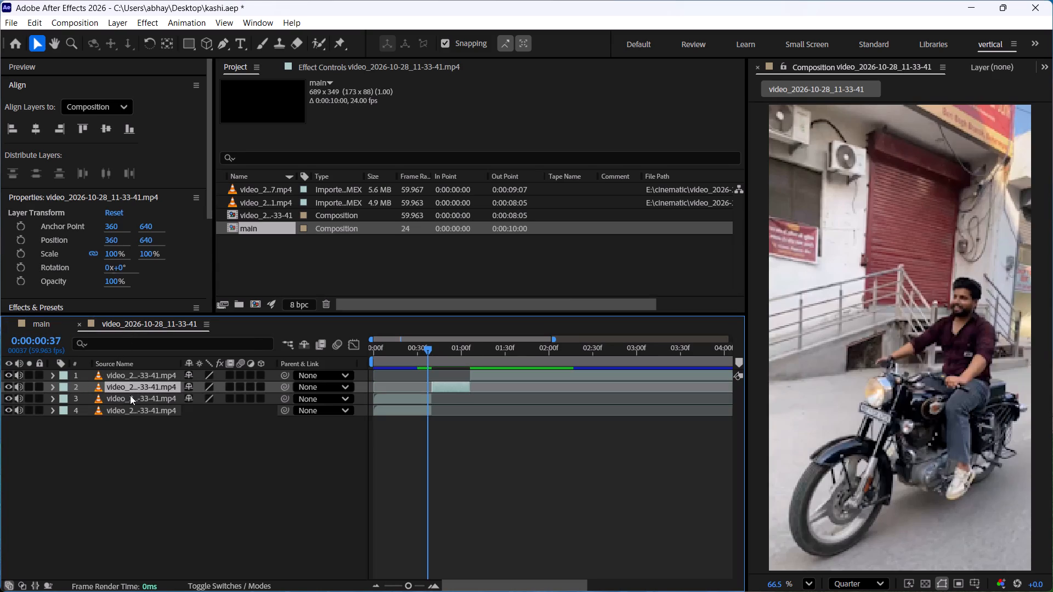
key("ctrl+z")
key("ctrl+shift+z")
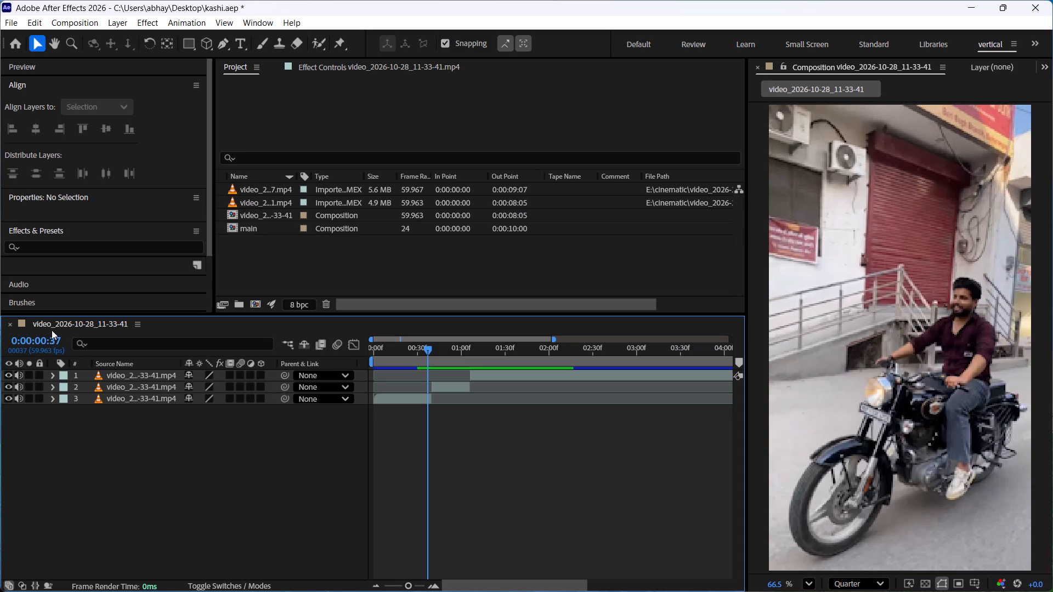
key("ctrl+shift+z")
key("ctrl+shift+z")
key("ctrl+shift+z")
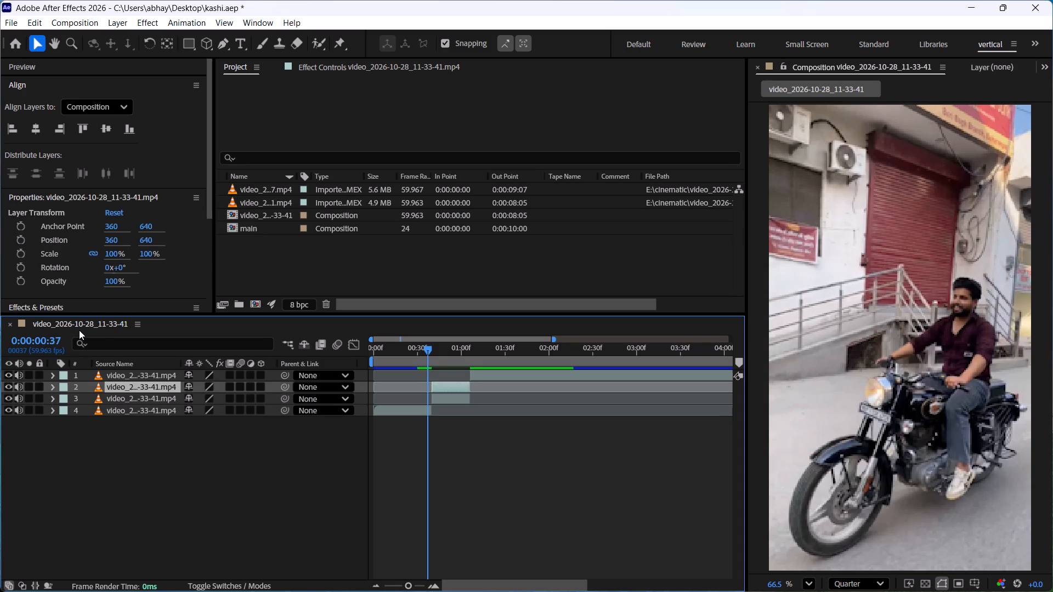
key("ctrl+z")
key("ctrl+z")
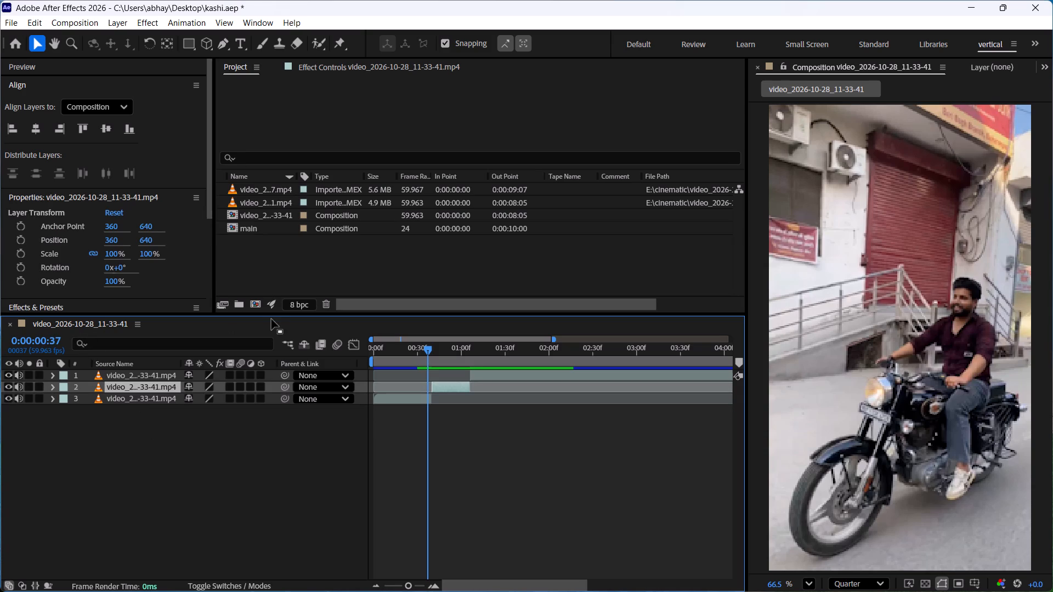
Create another new composition named main and paste the copied clip layer into it.
left_click(262, 307)
type("main")
key("Return")
key("ctrl+v")
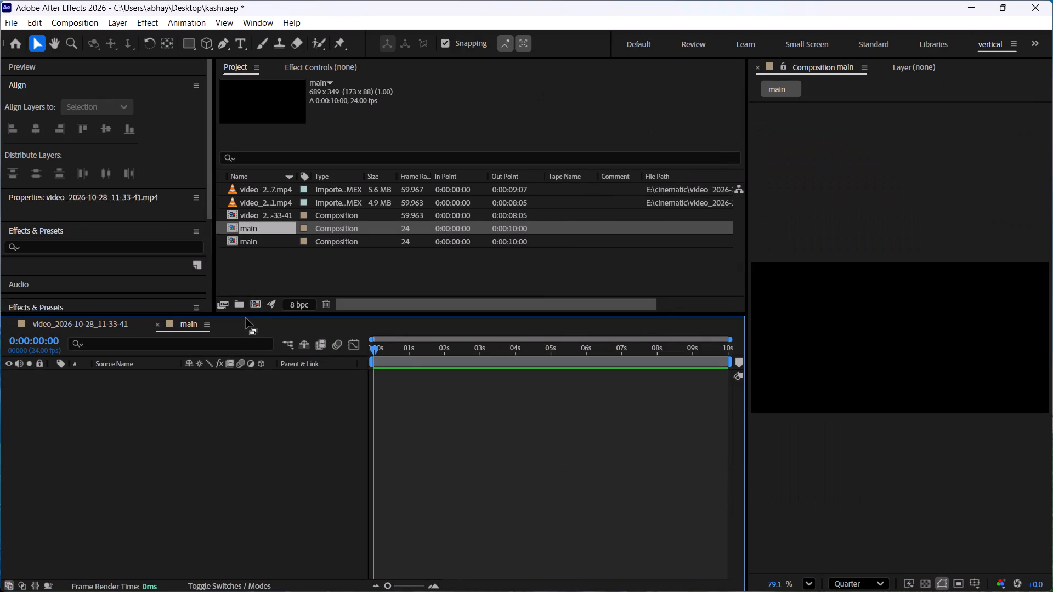
left_click(148, 431)
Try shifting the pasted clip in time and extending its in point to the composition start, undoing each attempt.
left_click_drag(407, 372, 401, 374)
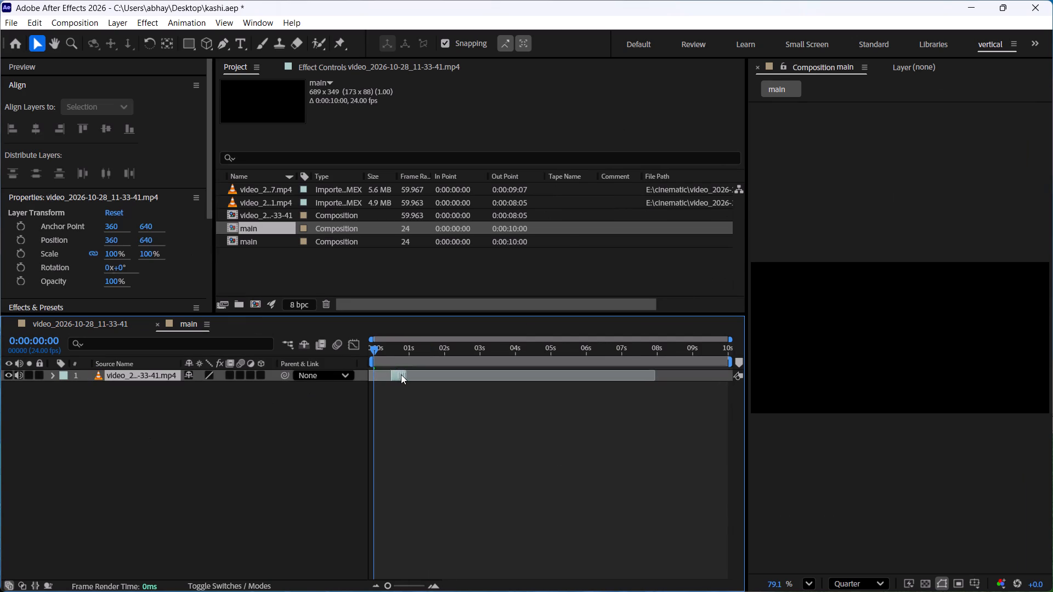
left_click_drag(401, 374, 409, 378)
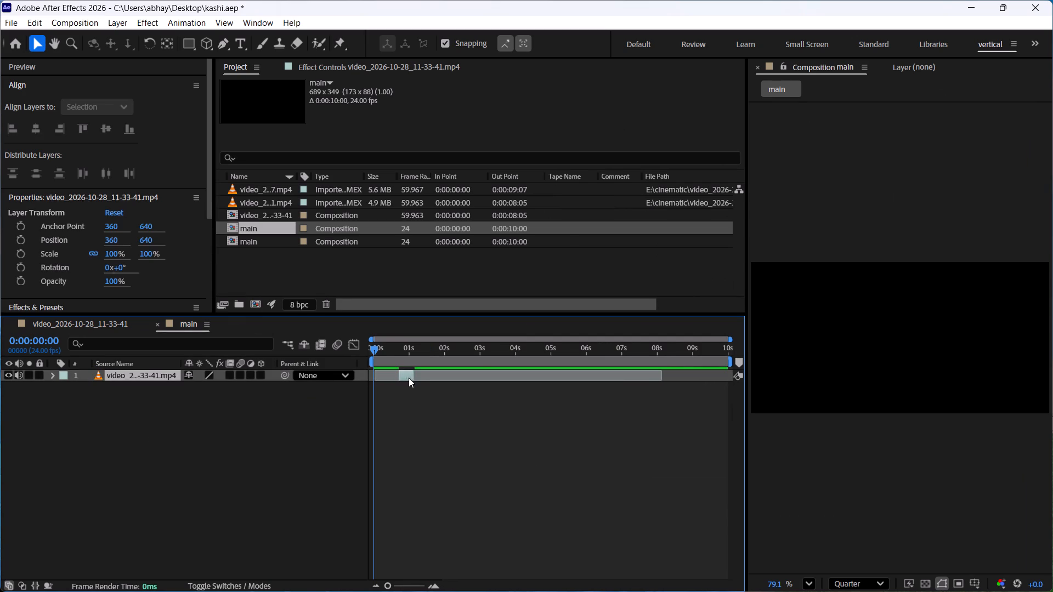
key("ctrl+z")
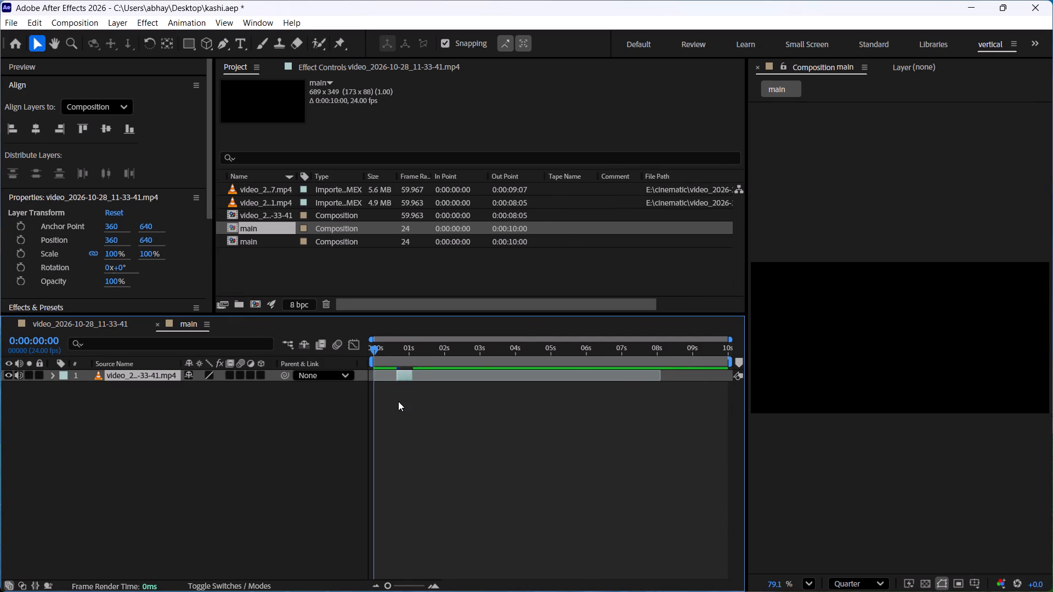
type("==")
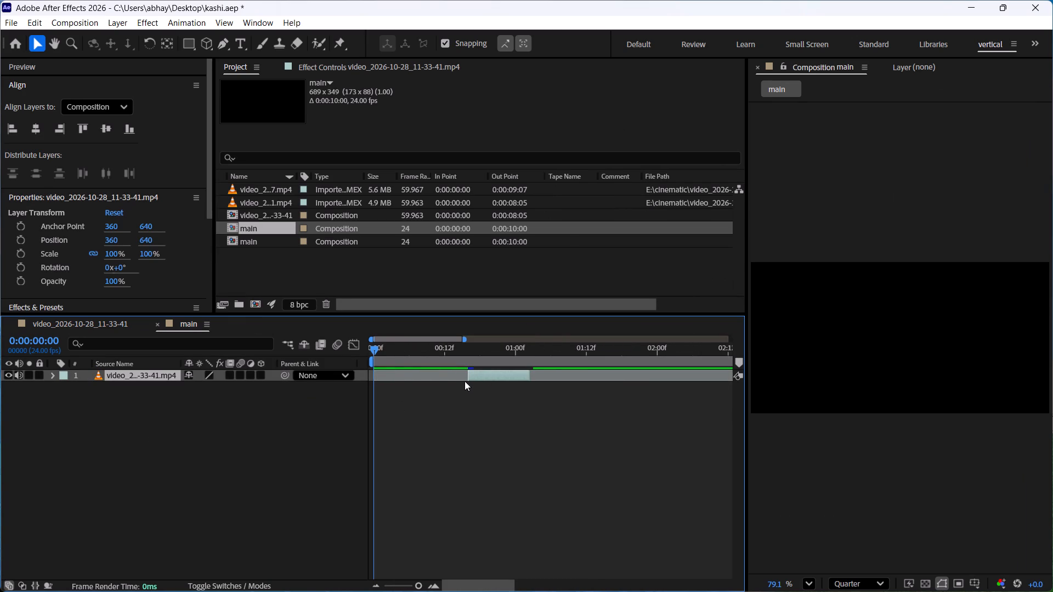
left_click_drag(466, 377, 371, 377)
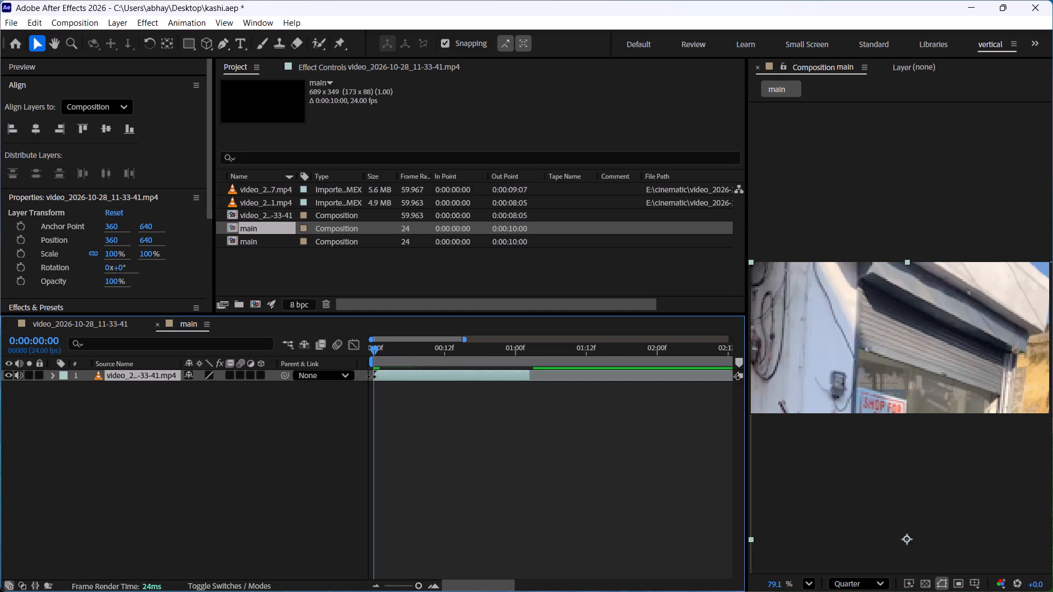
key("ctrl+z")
Move the pasted clip so it starts at 0:00:00:00 in main, and briefly preview it from the start.
left_click_drag(496, 376, 399, 376)
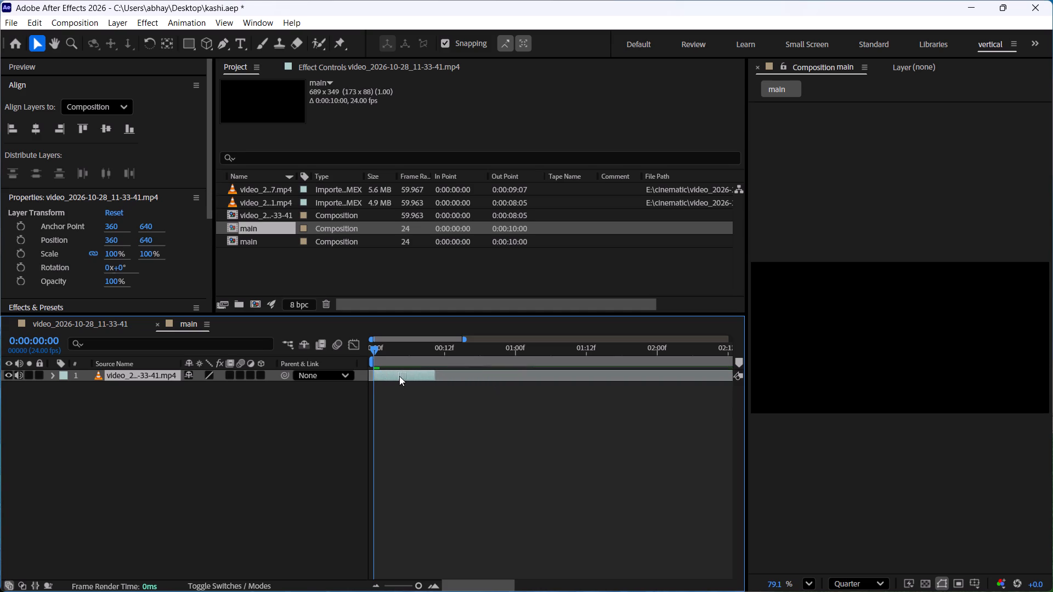
left_click_drag(399, 376, 403, 376)
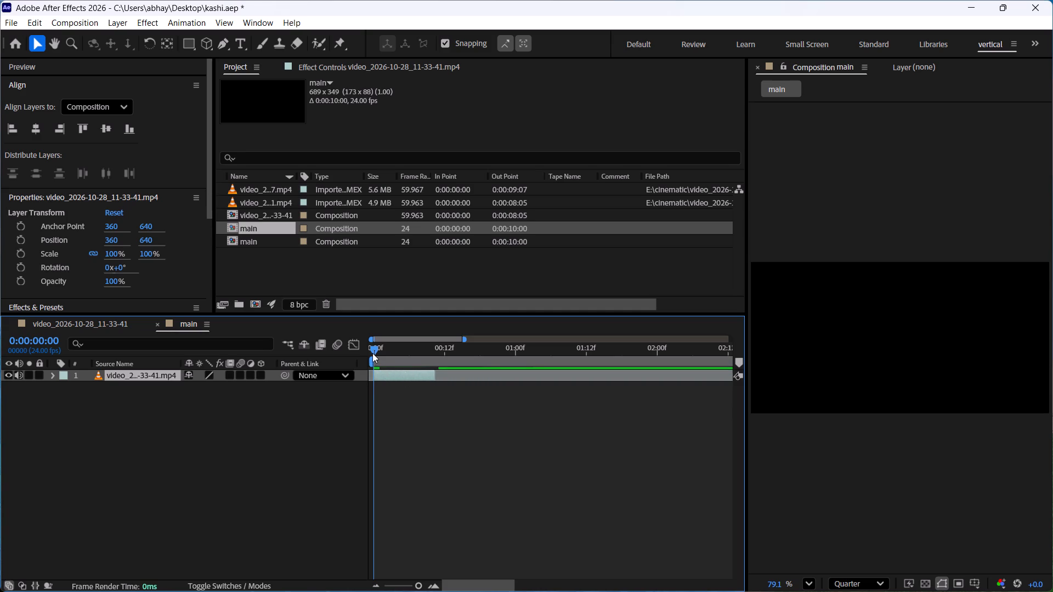
key("space")
key("space")
left_click_drag(384, 349, 365, 349)
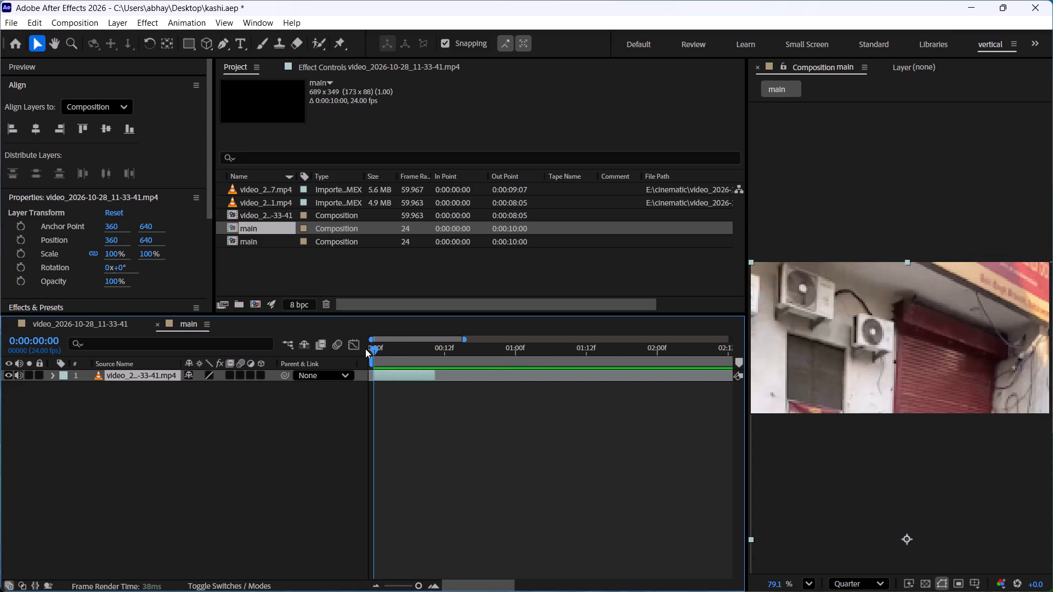
left_click_drag(365, 349, 358, 349)
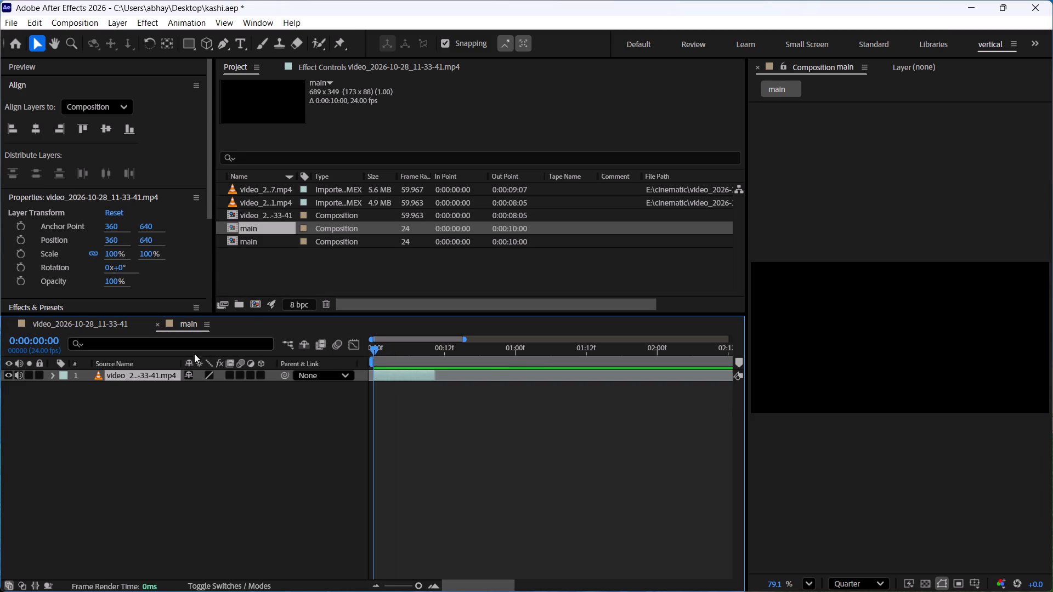
Change the main composition's settings to 1080 px wide, 1920 px high and 60 frames per second.
right_click(195, 323)
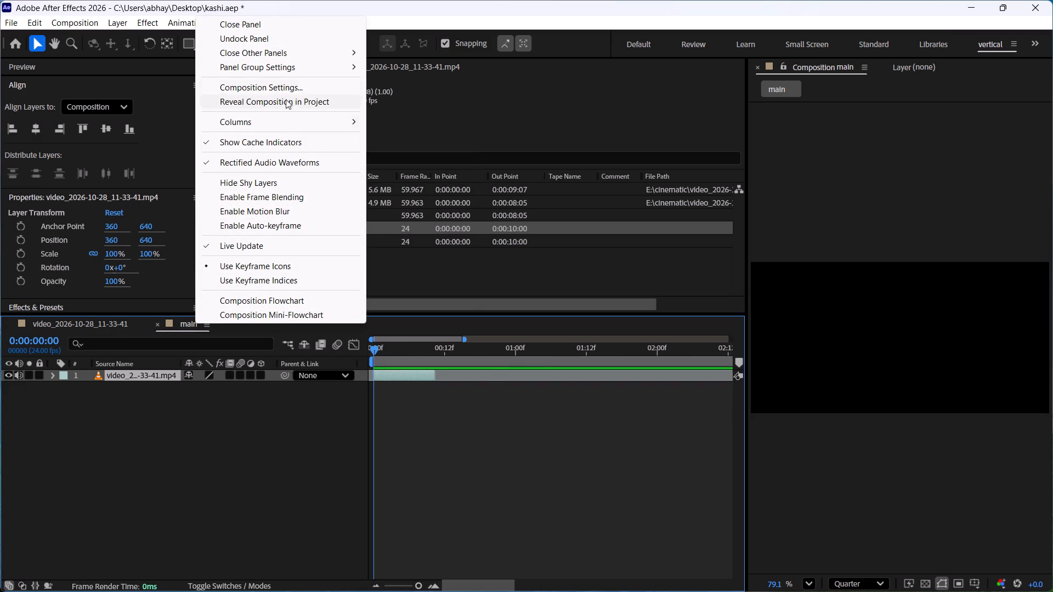
left_click(285, 81)
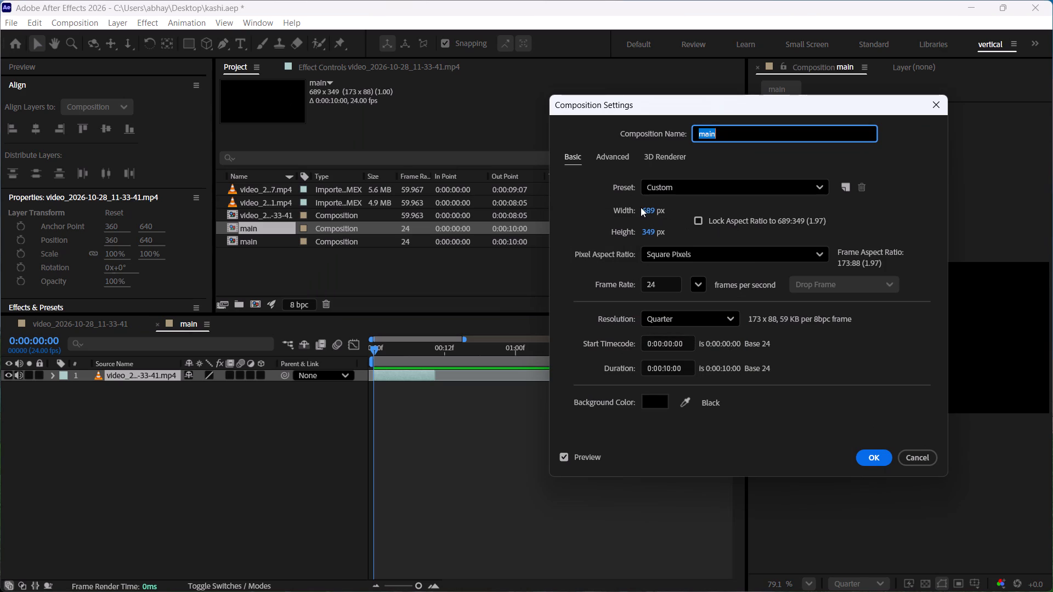
left_click(646, 211)
type("1080")
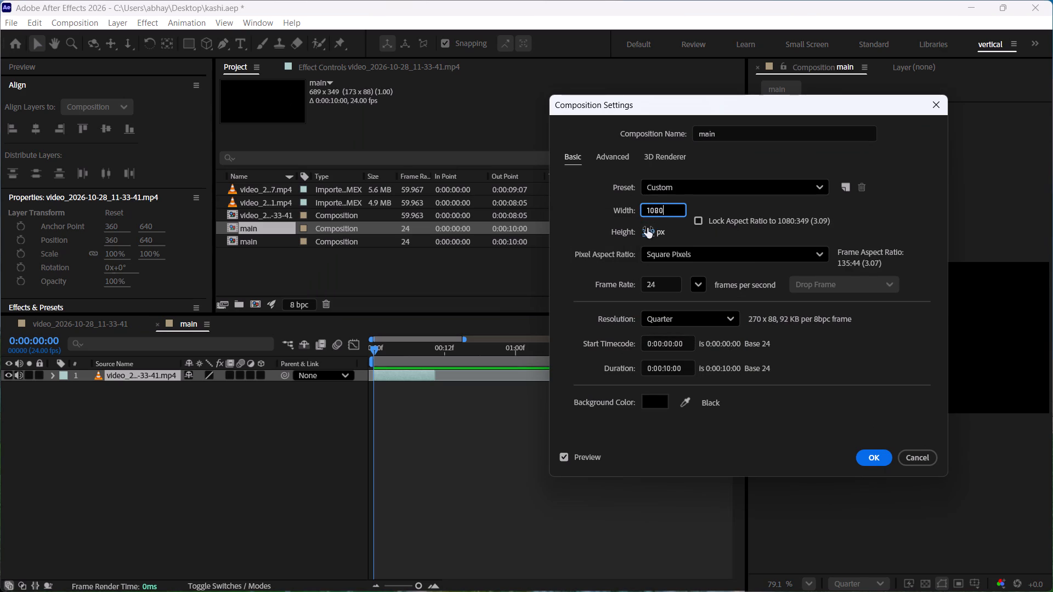
left_click(647, 228)
type("1920")
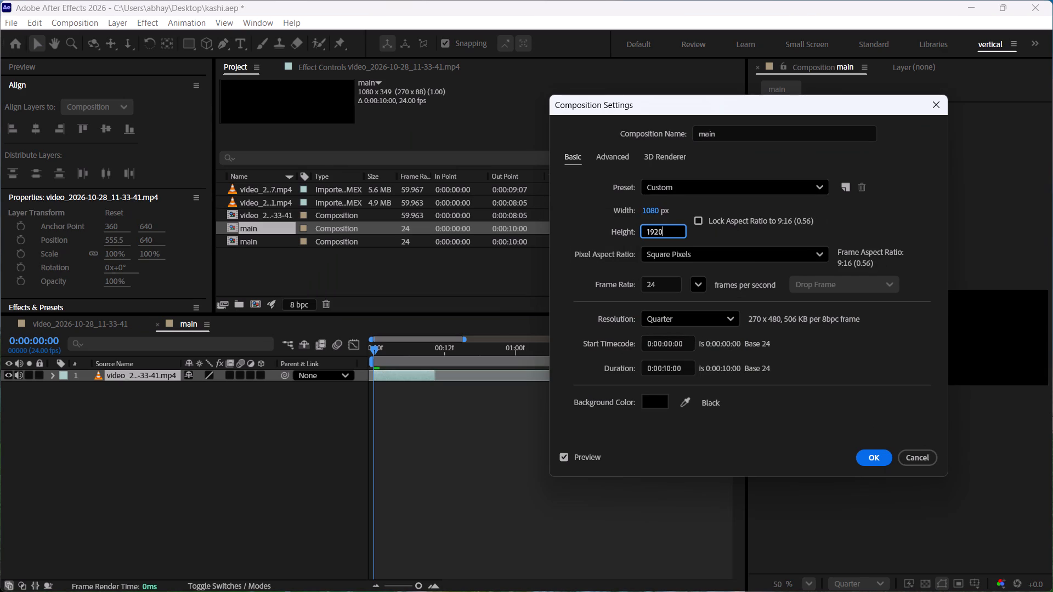
left_click(692, 281)
left_click(721, 473)
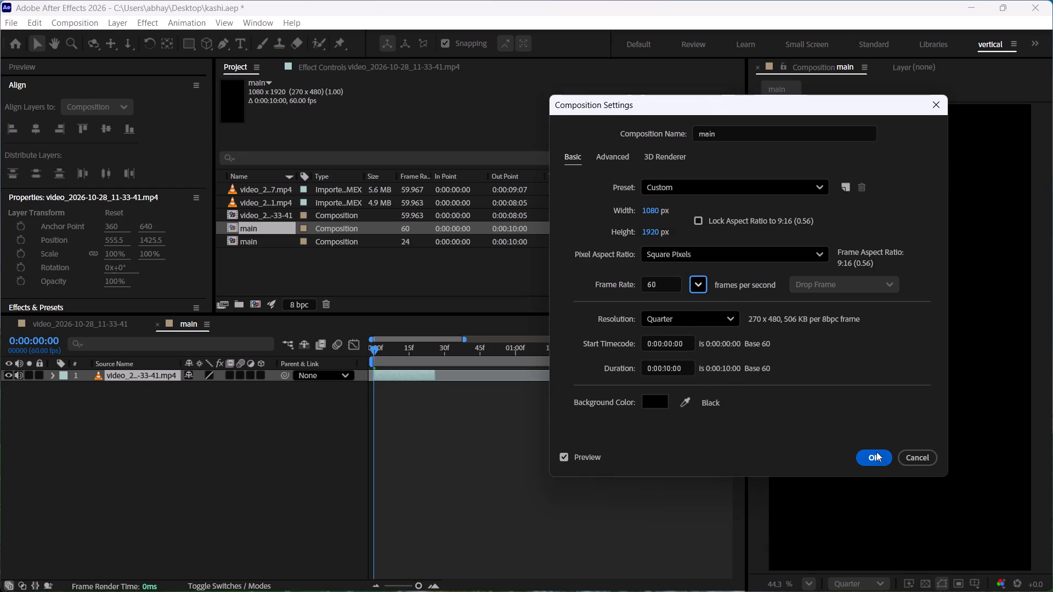
left_click(863, 456)
Preview the resized main composition and scrub through its opening frames.
key("space")
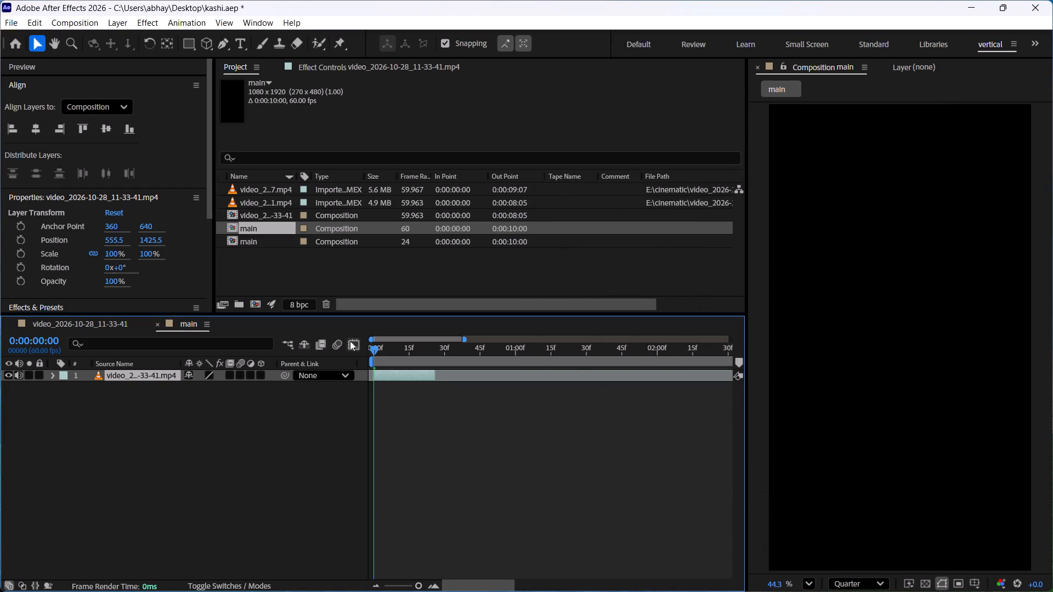
key("space")
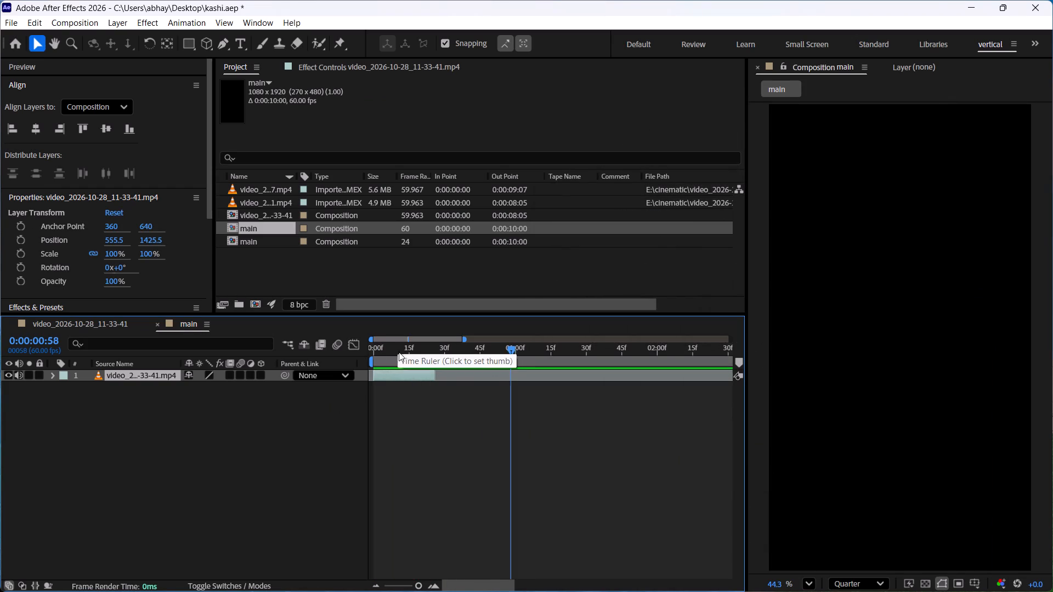
left_click_drag(399, 352, 364, 363)
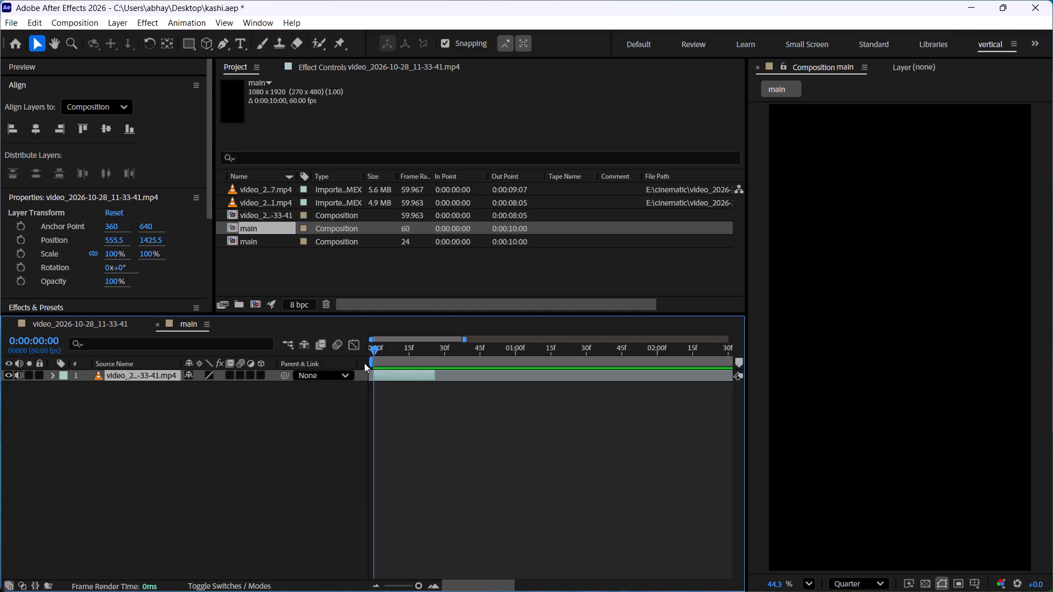
left_click_drag(364, 363, 387, 373)
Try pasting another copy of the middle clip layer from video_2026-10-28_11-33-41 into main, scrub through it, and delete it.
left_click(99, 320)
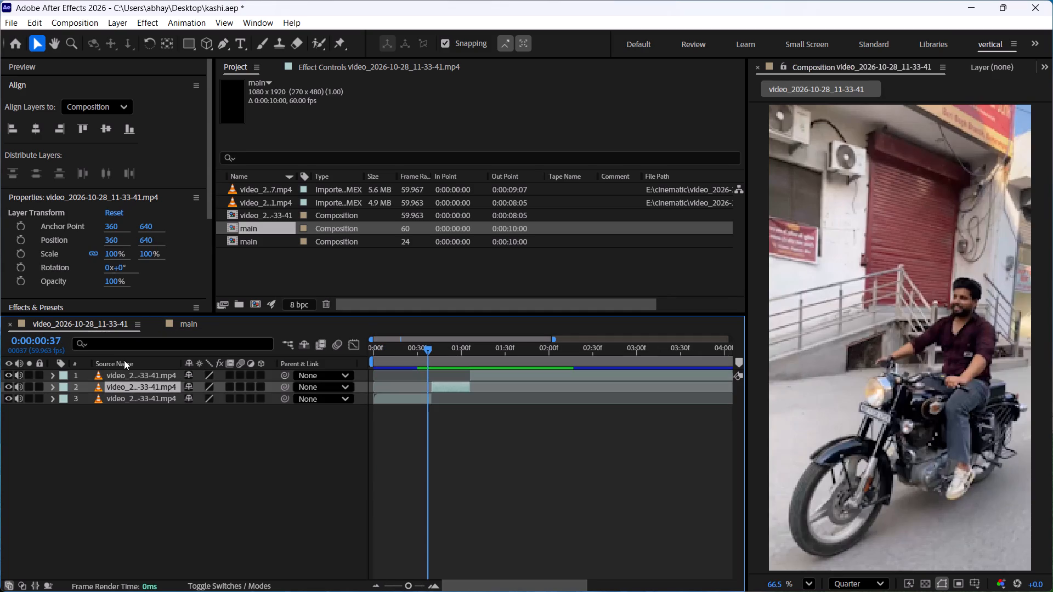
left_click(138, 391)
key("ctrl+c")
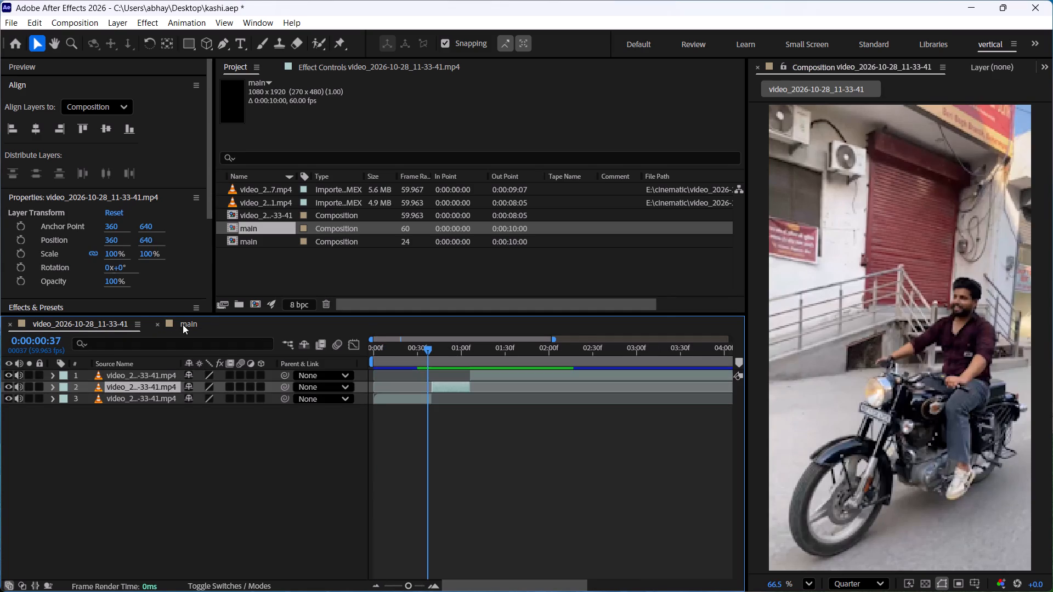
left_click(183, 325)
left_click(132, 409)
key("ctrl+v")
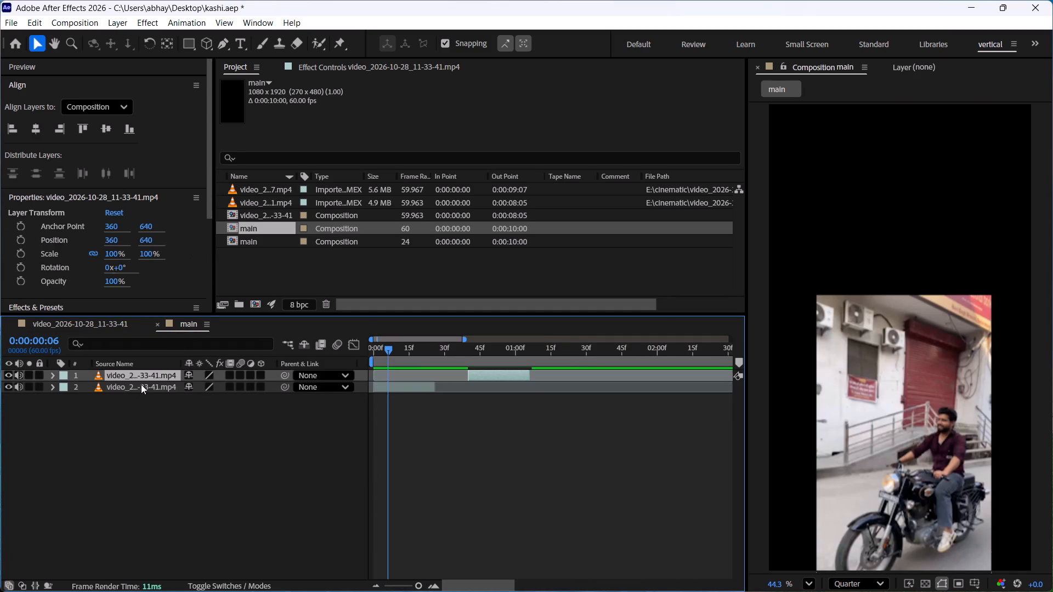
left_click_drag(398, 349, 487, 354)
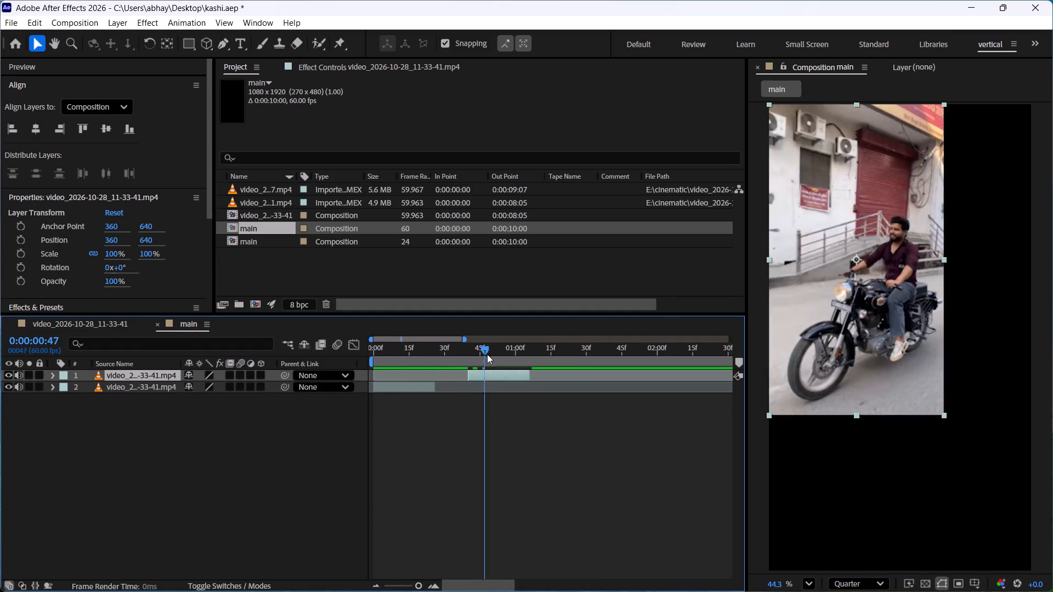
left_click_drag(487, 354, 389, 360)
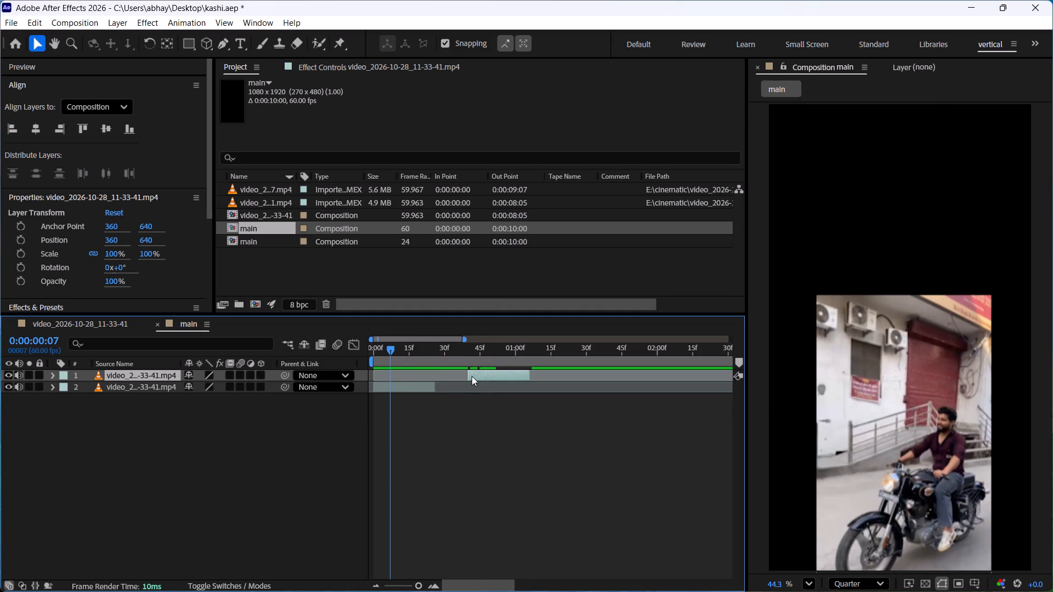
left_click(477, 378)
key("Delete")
Move the clip up near the centre of the main frame, at about 555, 940.
left_click(143, 373)
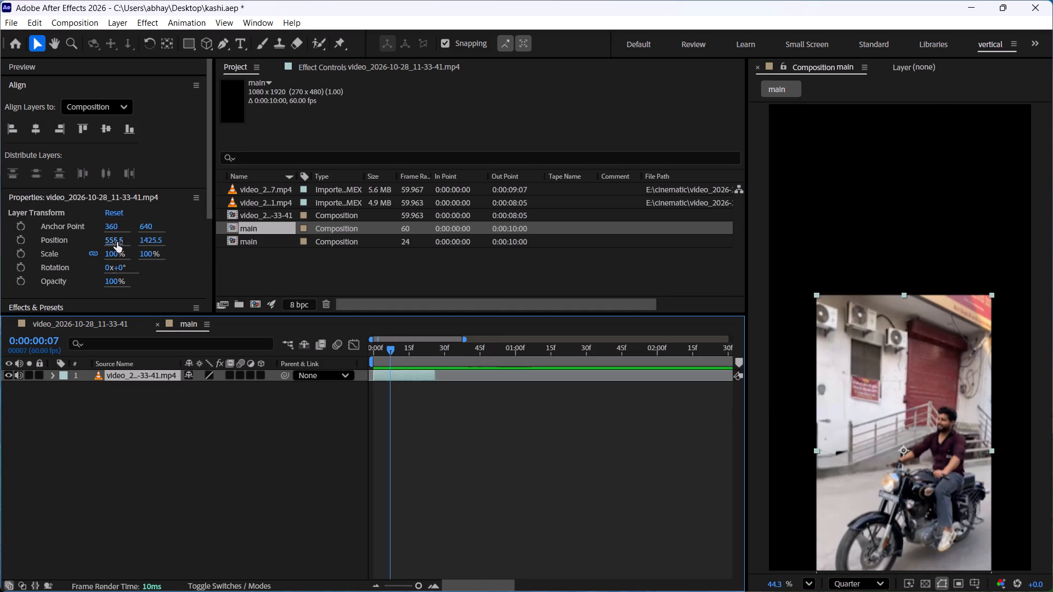
left_click_drag(916, 445, 907, 312)
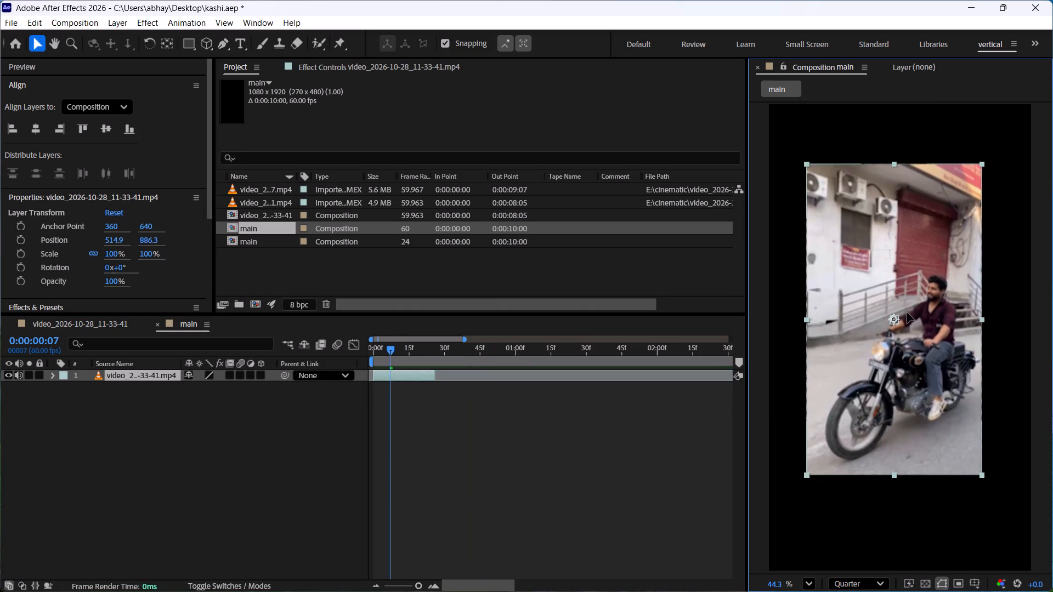
left_click_drag(907, 312, 912, 317)
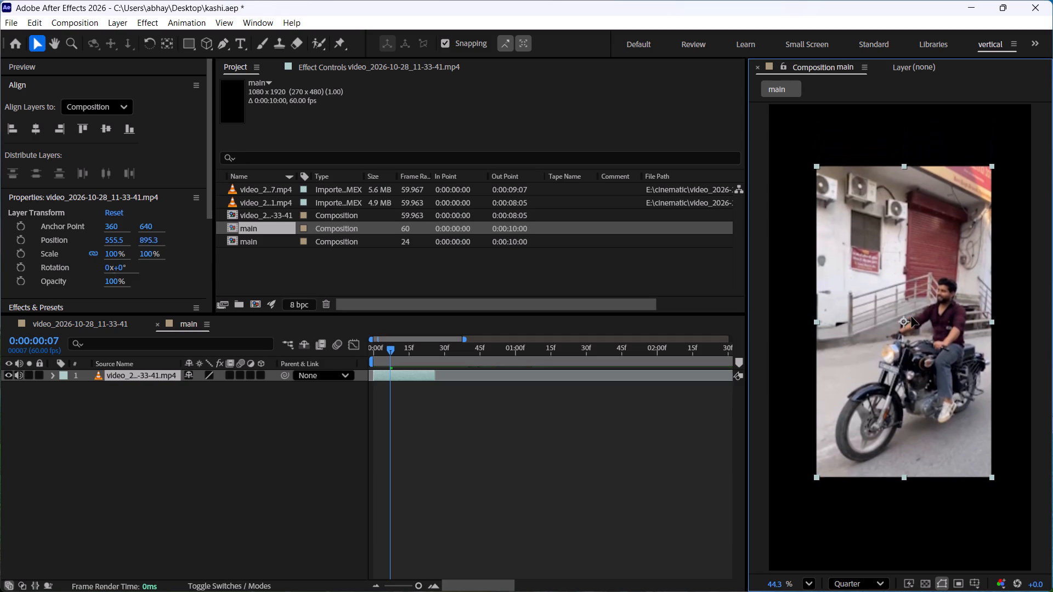
left_click_drag(912, 317, 911, 327)
Reveal the clip's Scale property and enlarge the clip proportionally to 142%.
key("s")
left_click_drag(209, 389, 212, 389)
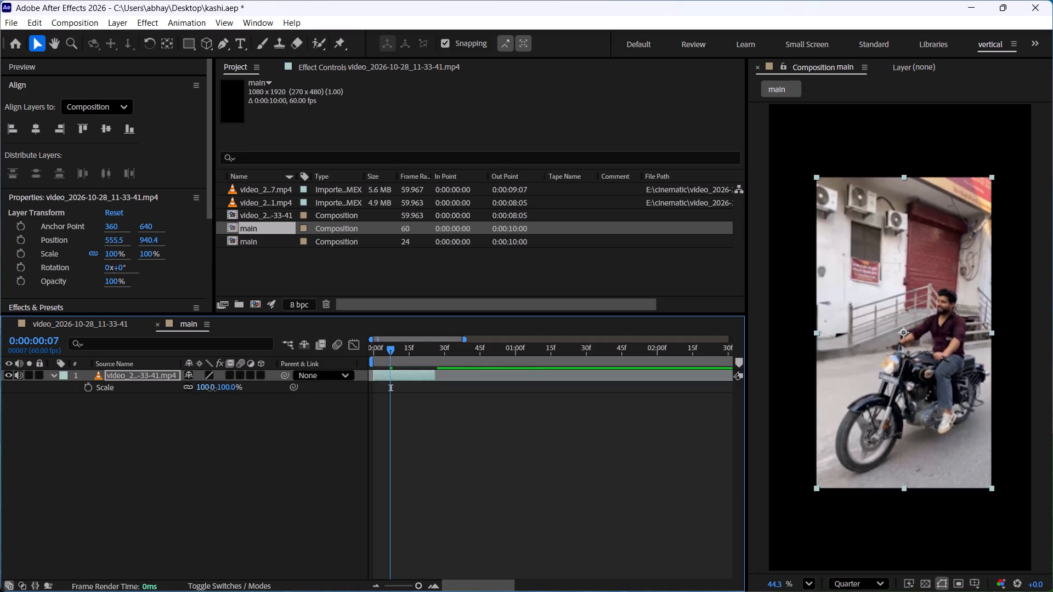
left_click_drag(212, 389, 237, 390)
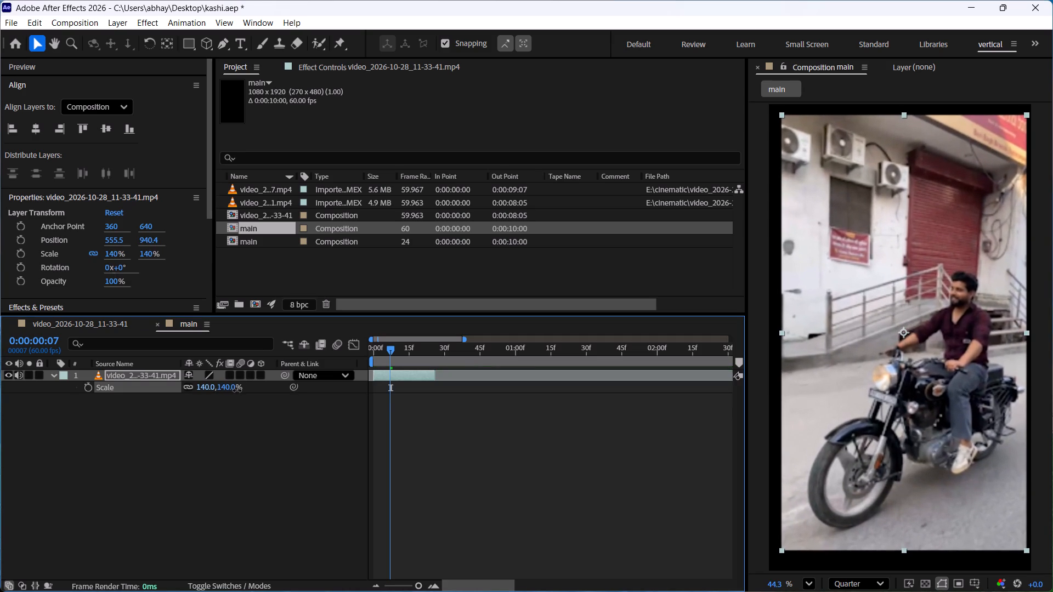
left_click_drag(237, 390, 239, 390)
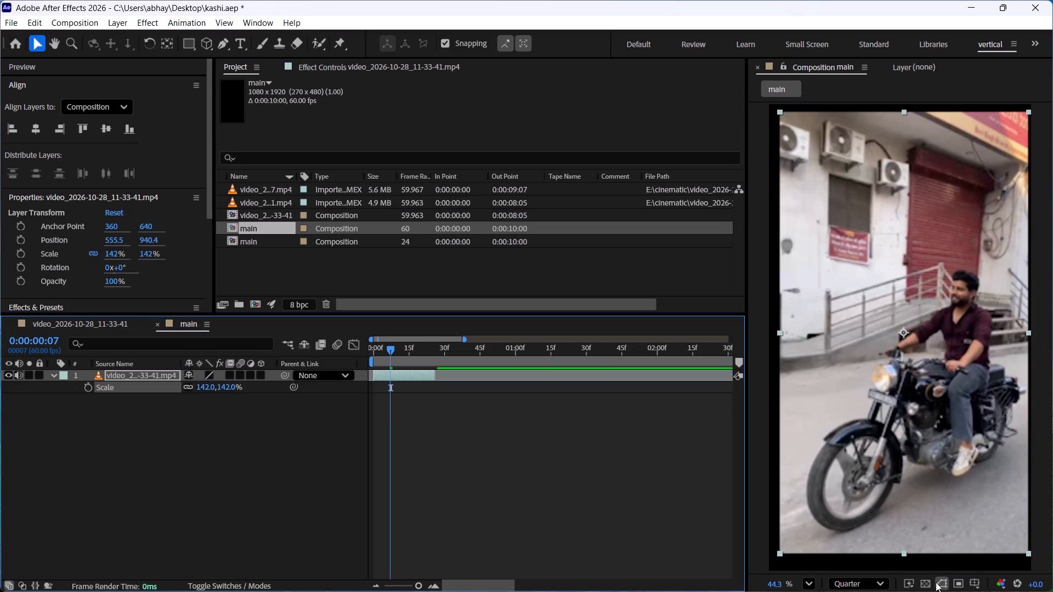
Display the Proportional Grid over the main composition.
left_click(974, 583)
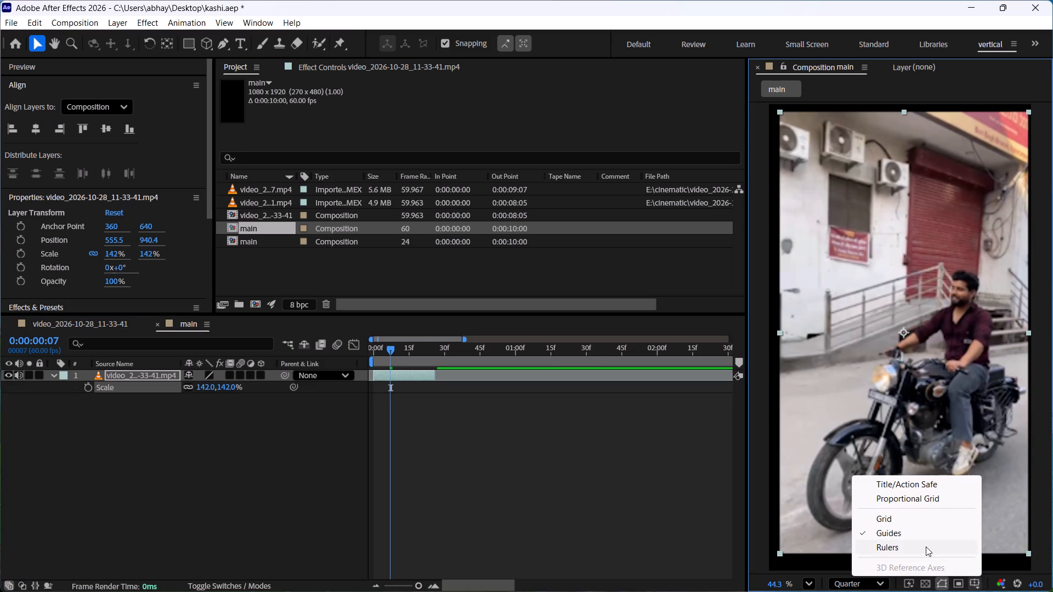
left_click(916, 501)
Reposition the clip against the grid to about 526, 972.
left_click(958, 282)
left_click_drag(937, 299, 919, 299)
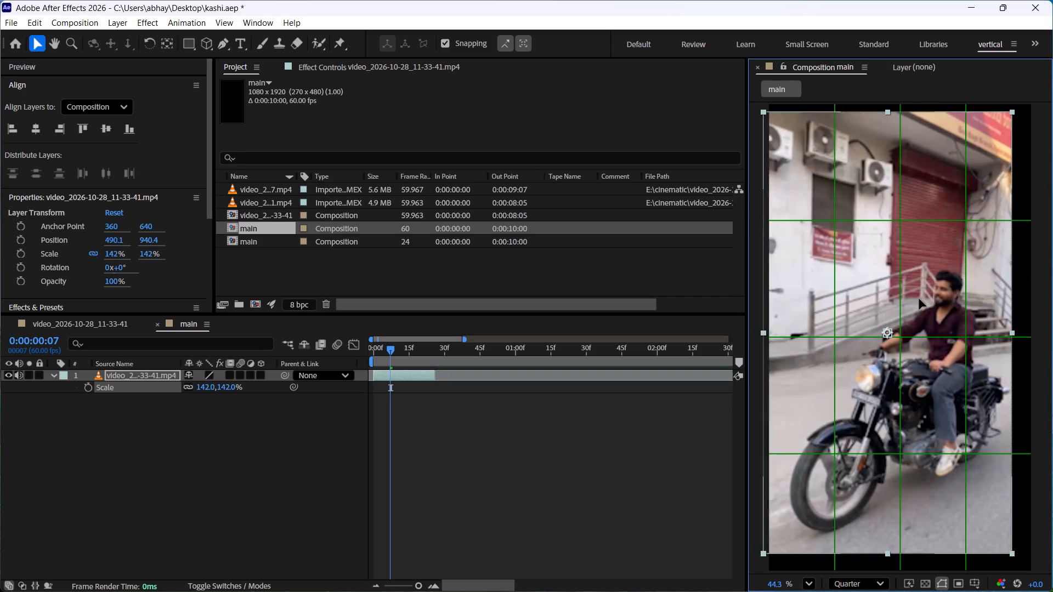
left_click_drag(919, 299, 927, 311)
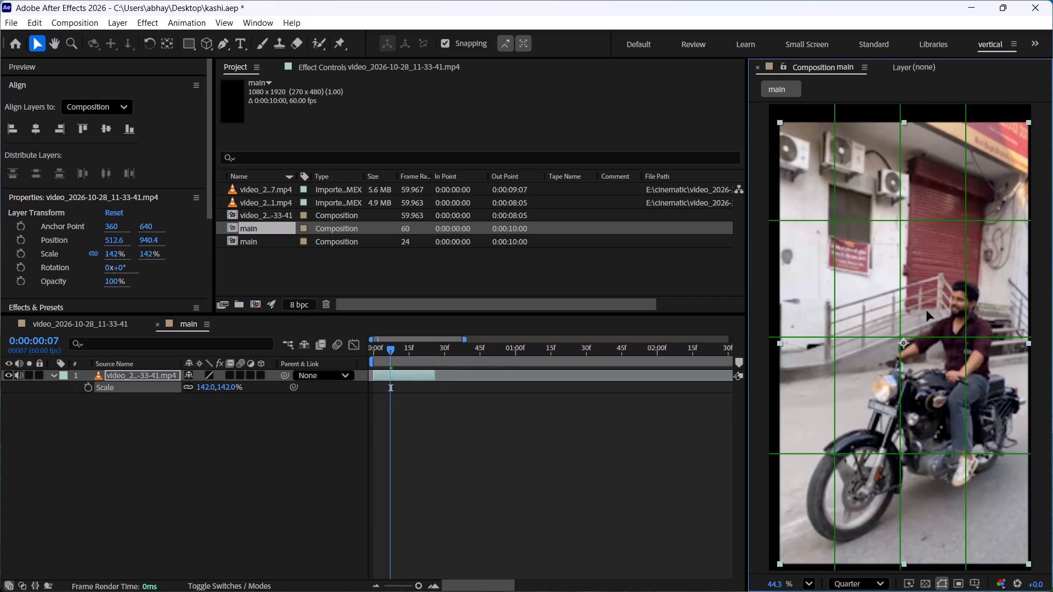
left_click_drag(927, 311, 926, 310)
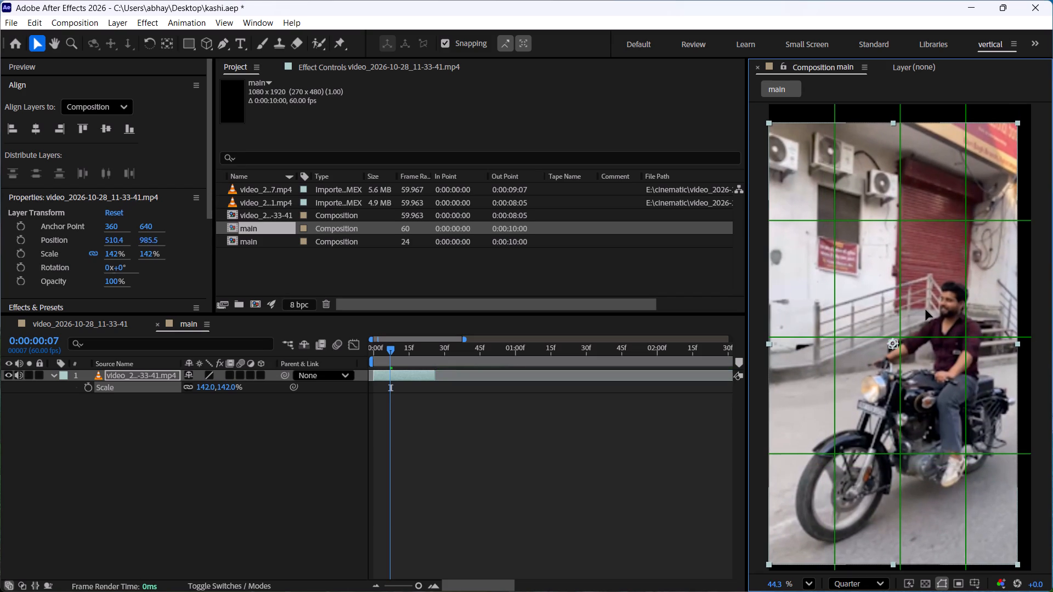
left_click_drag(926, 310, 930, 306)
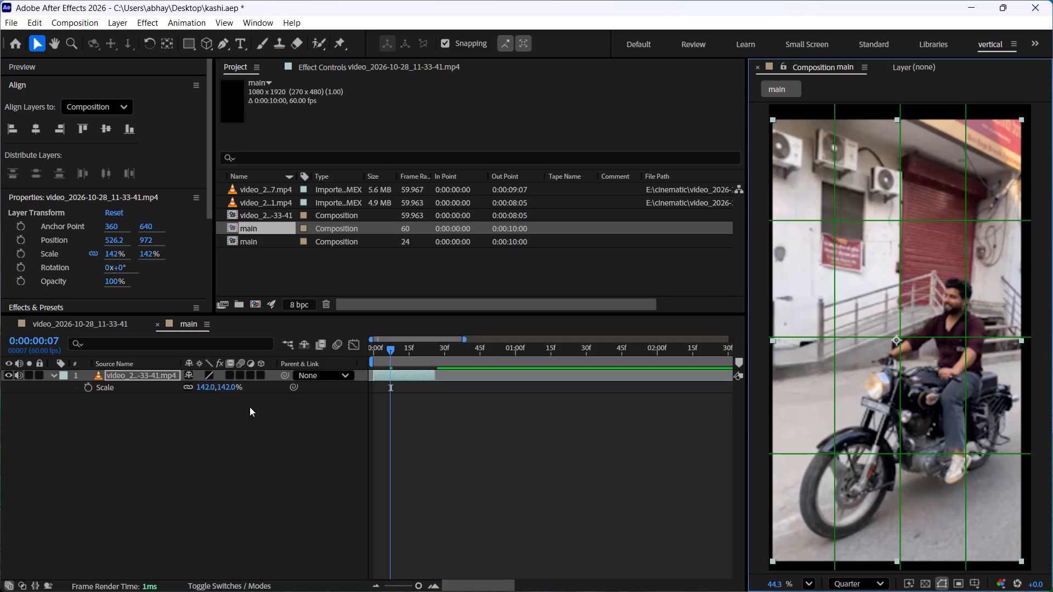
Set the clip's scale to 150%.
left_click(211, 388)
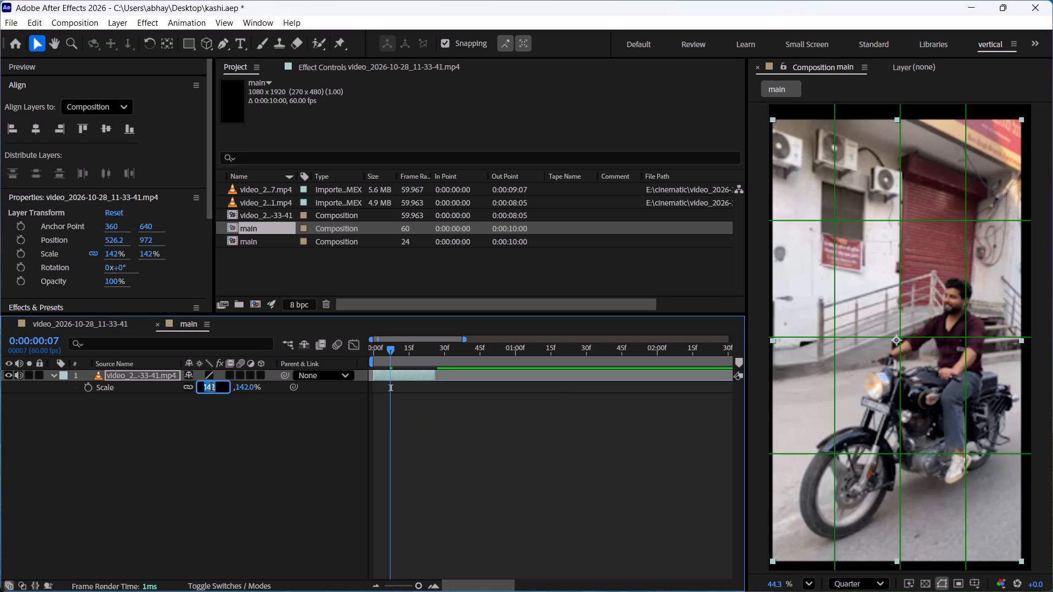
type("150")
key("Return")
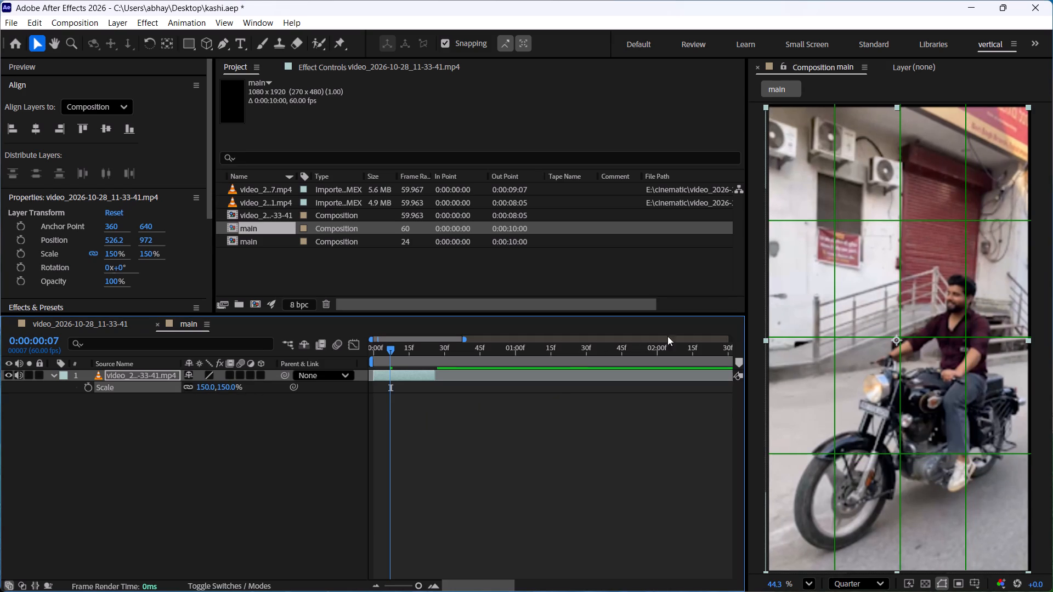
Align the clip's anchor point precisely with the grid's centre at about 540, 960, and fit the whole composition back in view.
left_click(826, 380)
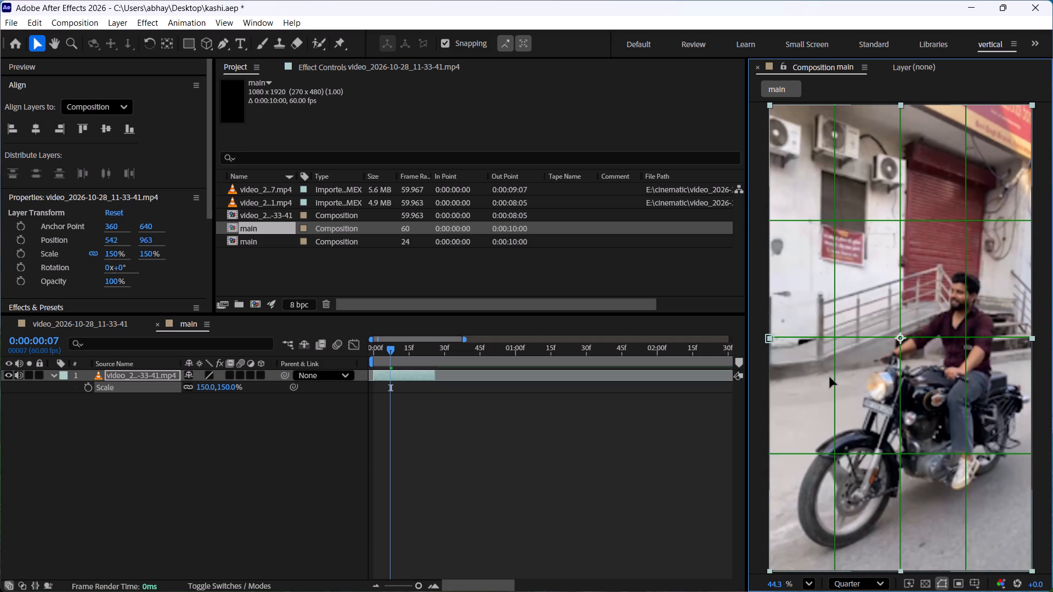
scroll(939, 363, "up", 4)
scroll(891, 322, "up", 3)
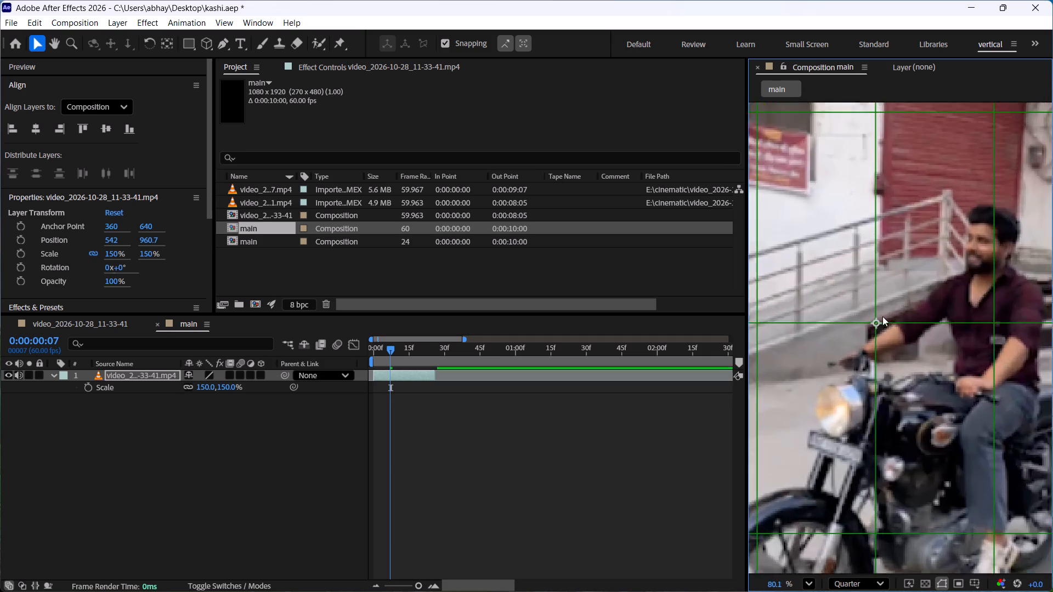
scroll(882, 316, "up", 11)
left_click(891, 367)
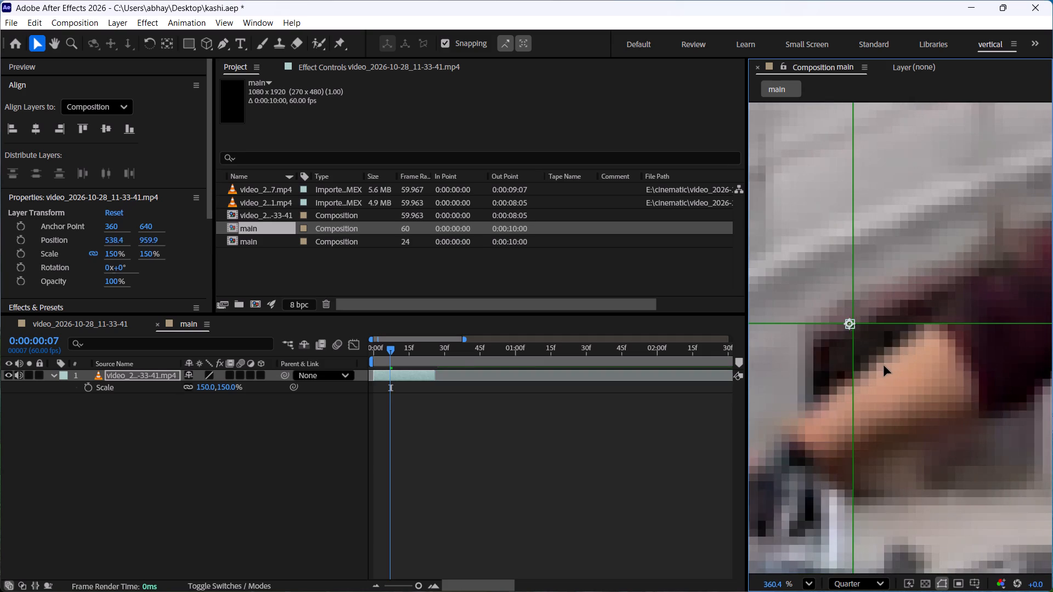
scroll(879, 358, "up", 7)
scroll(819, 283, "up", 8)
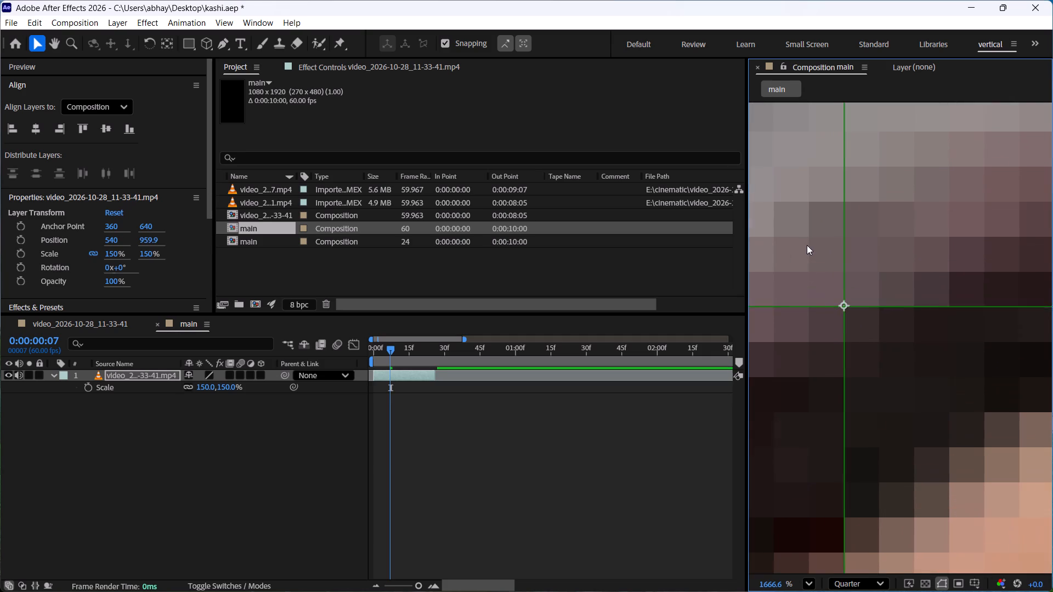
scroll(807, 245, "up", 1)
left_click(815, 579)
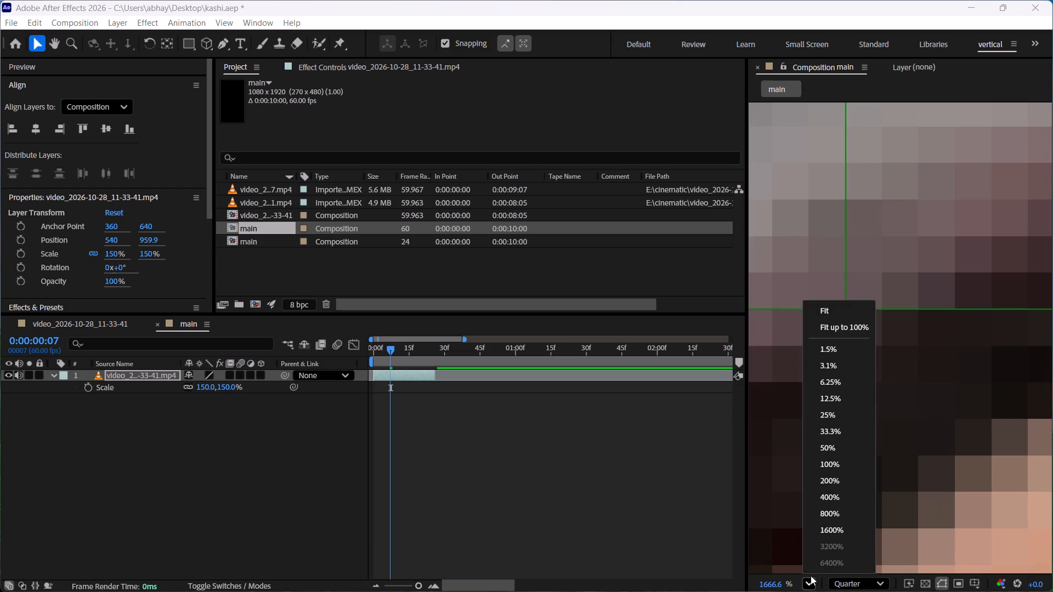
left_click(830, 306)
Deselect the clip, preview main from 0:00:00:00, and scrub back through its first frames.
left_click(580, 450)
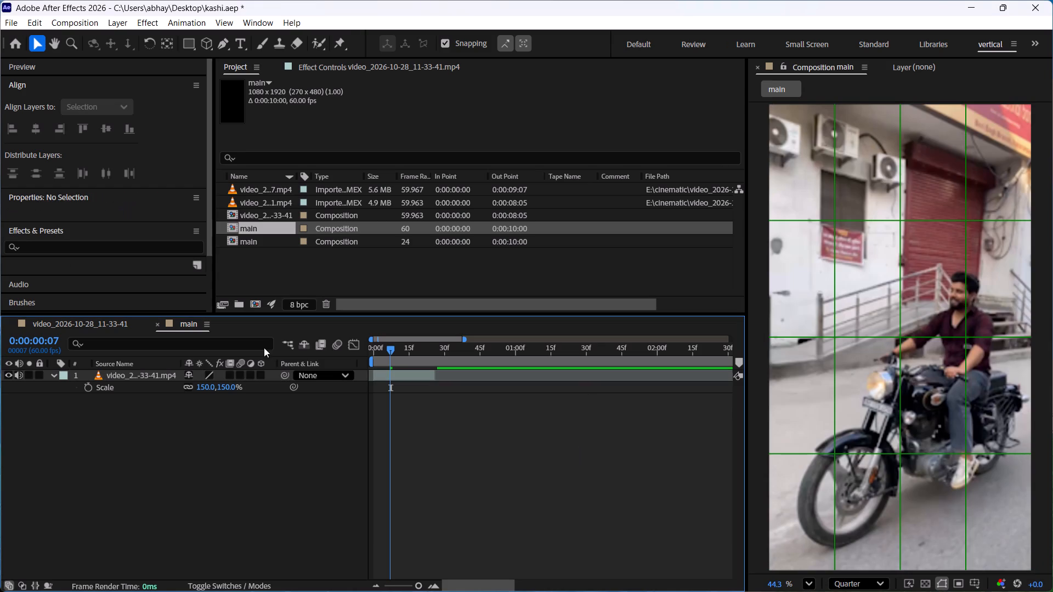
left_click_drag(388, 345, 360, 345)
key("space")
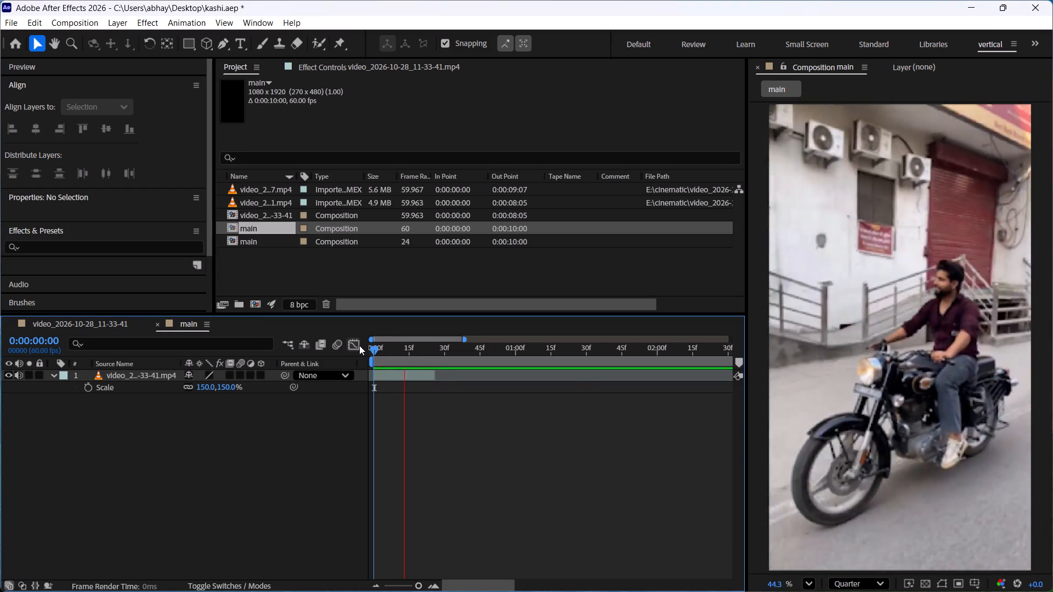
key("space")
left_click_drag(391, 348, 374, 356)
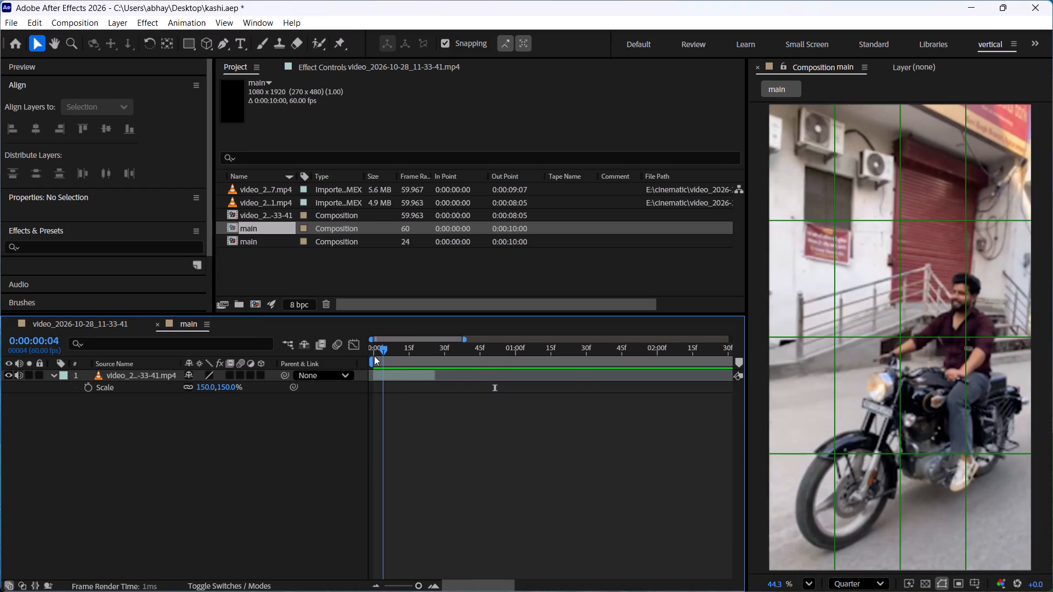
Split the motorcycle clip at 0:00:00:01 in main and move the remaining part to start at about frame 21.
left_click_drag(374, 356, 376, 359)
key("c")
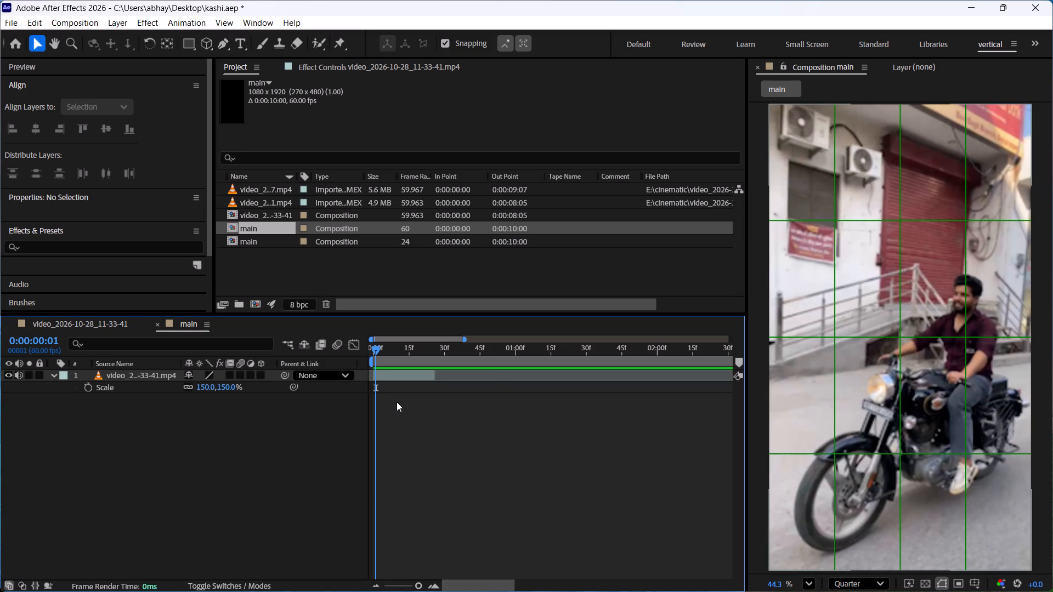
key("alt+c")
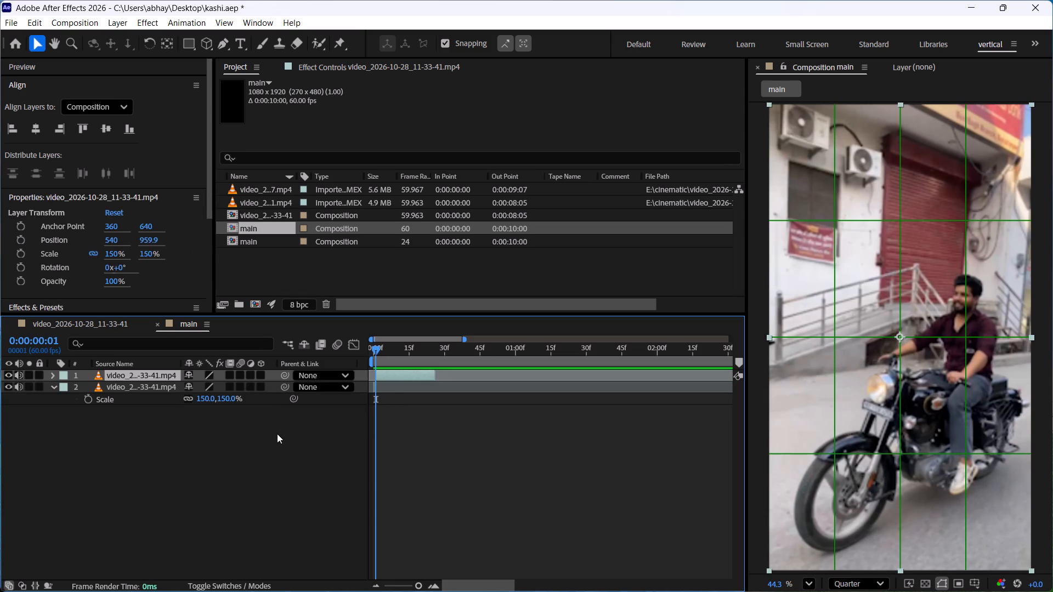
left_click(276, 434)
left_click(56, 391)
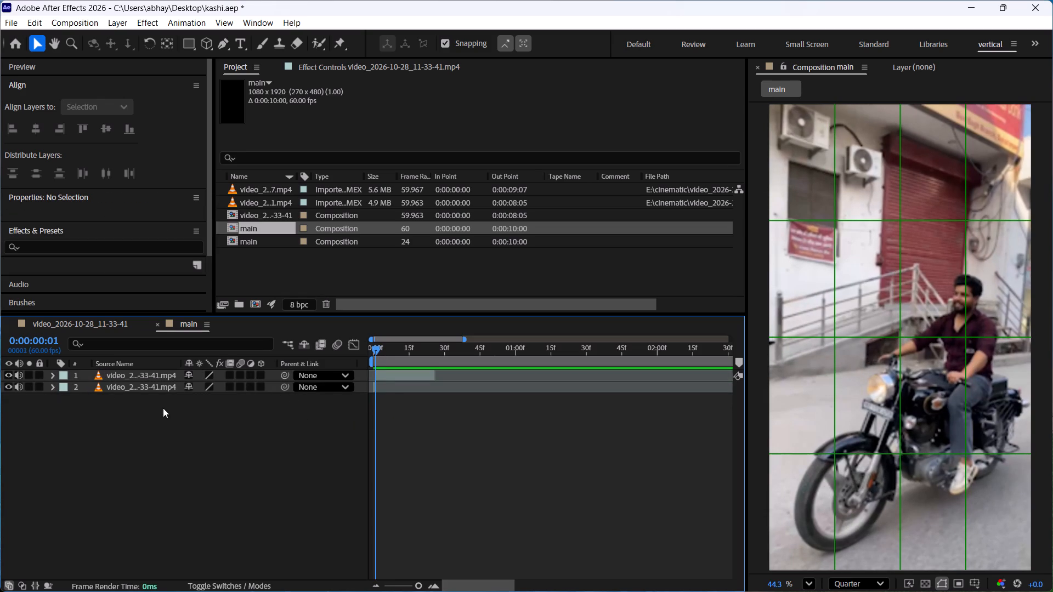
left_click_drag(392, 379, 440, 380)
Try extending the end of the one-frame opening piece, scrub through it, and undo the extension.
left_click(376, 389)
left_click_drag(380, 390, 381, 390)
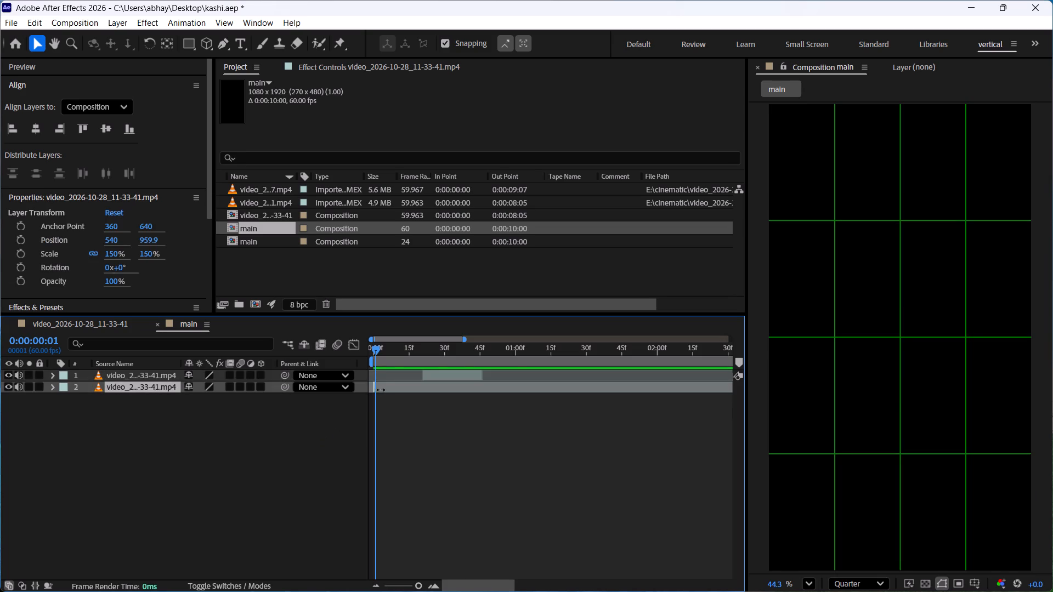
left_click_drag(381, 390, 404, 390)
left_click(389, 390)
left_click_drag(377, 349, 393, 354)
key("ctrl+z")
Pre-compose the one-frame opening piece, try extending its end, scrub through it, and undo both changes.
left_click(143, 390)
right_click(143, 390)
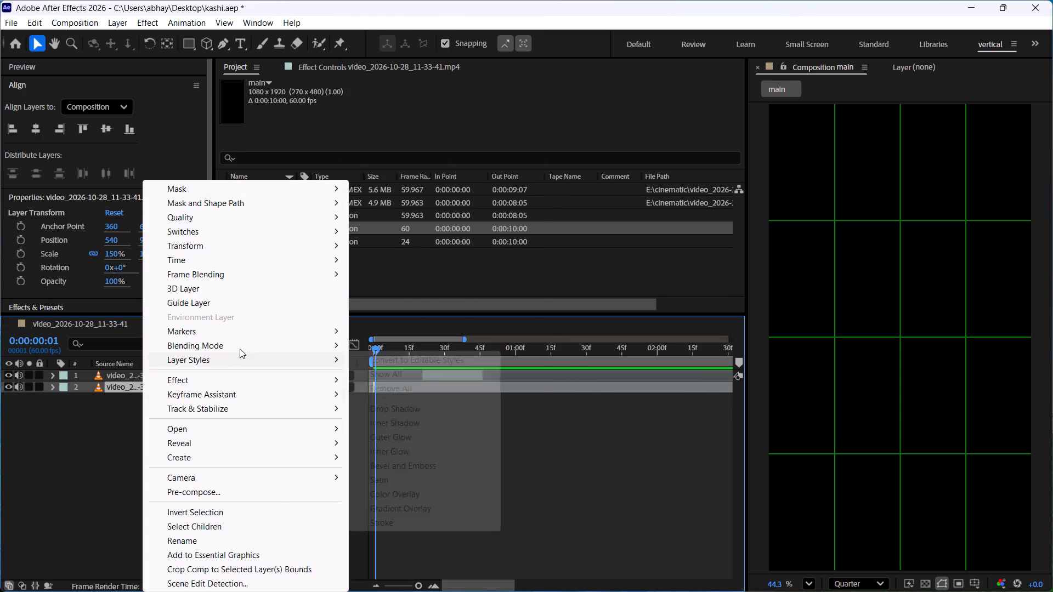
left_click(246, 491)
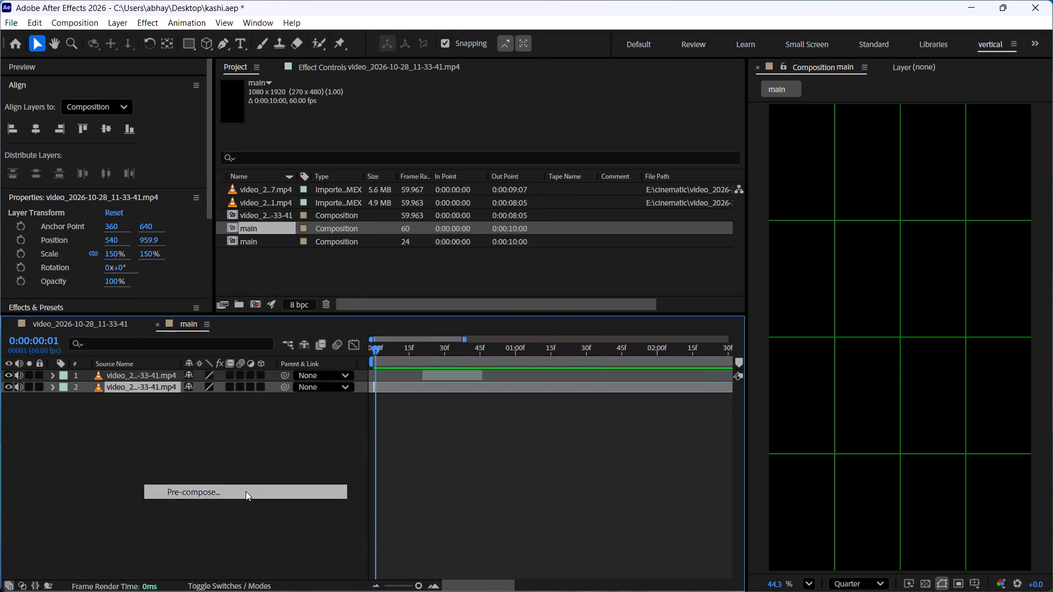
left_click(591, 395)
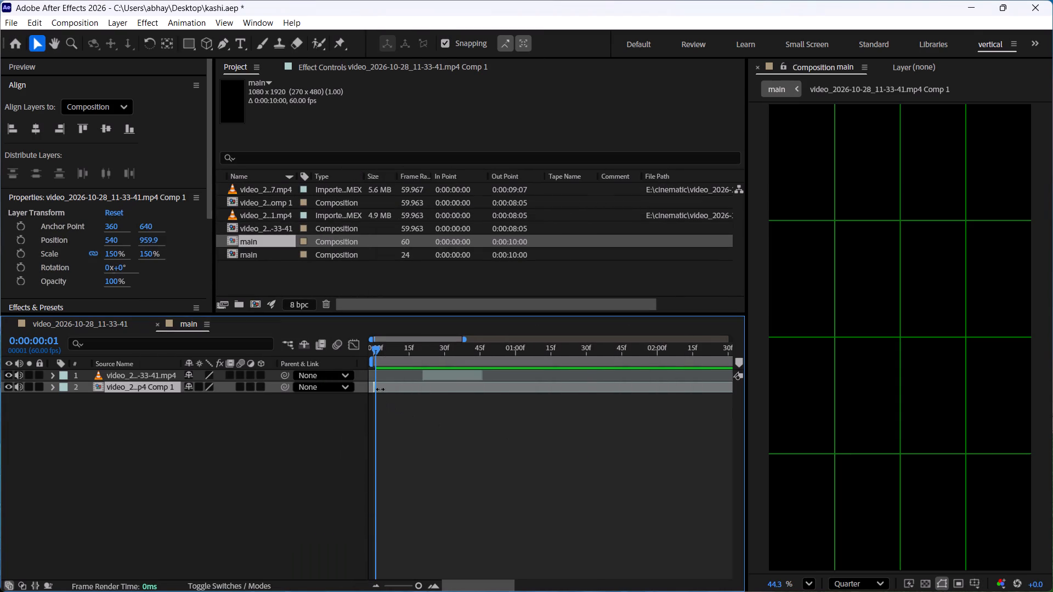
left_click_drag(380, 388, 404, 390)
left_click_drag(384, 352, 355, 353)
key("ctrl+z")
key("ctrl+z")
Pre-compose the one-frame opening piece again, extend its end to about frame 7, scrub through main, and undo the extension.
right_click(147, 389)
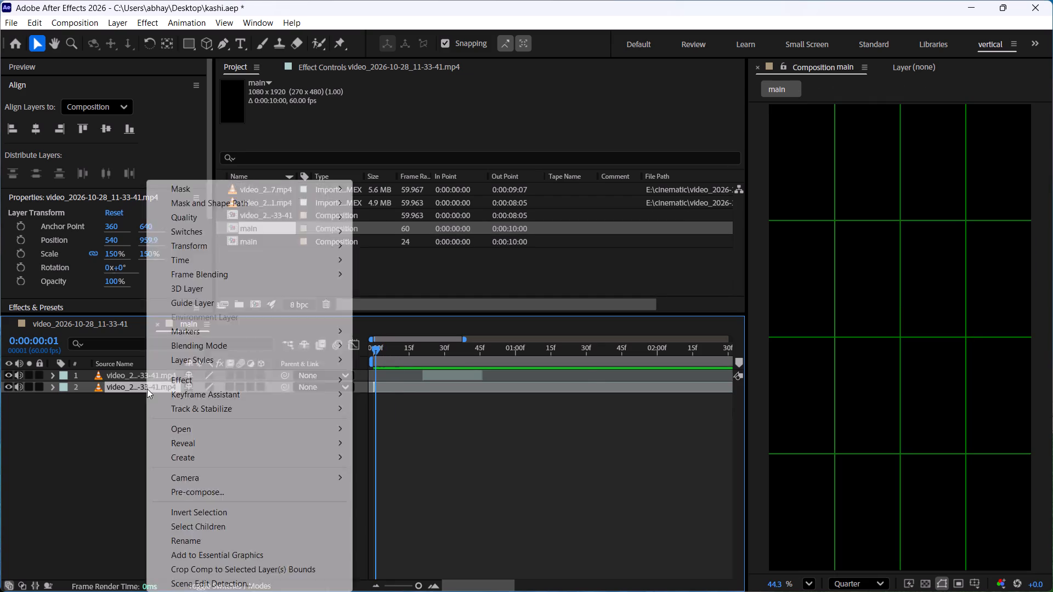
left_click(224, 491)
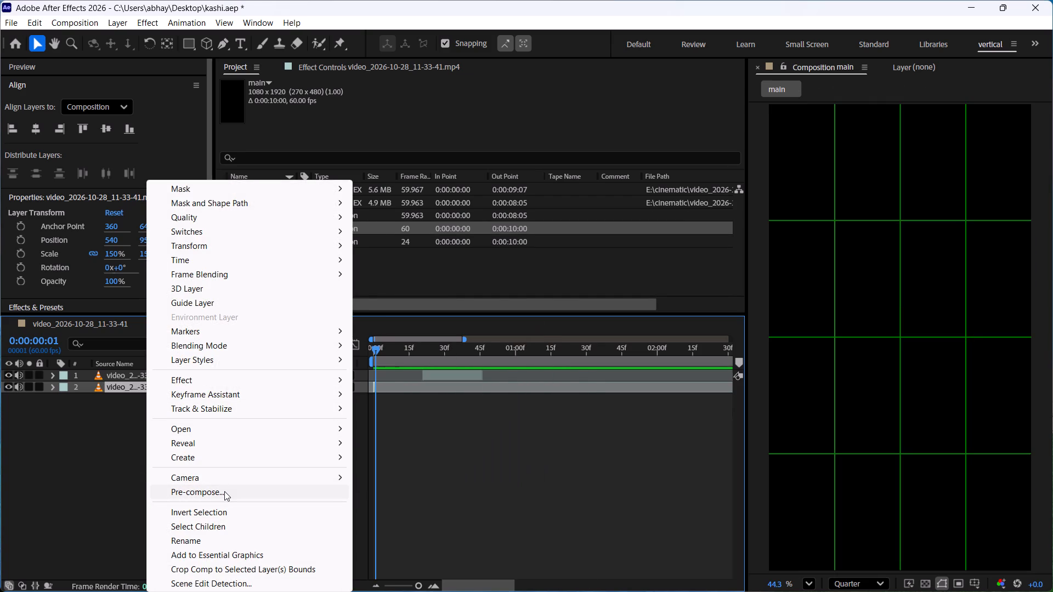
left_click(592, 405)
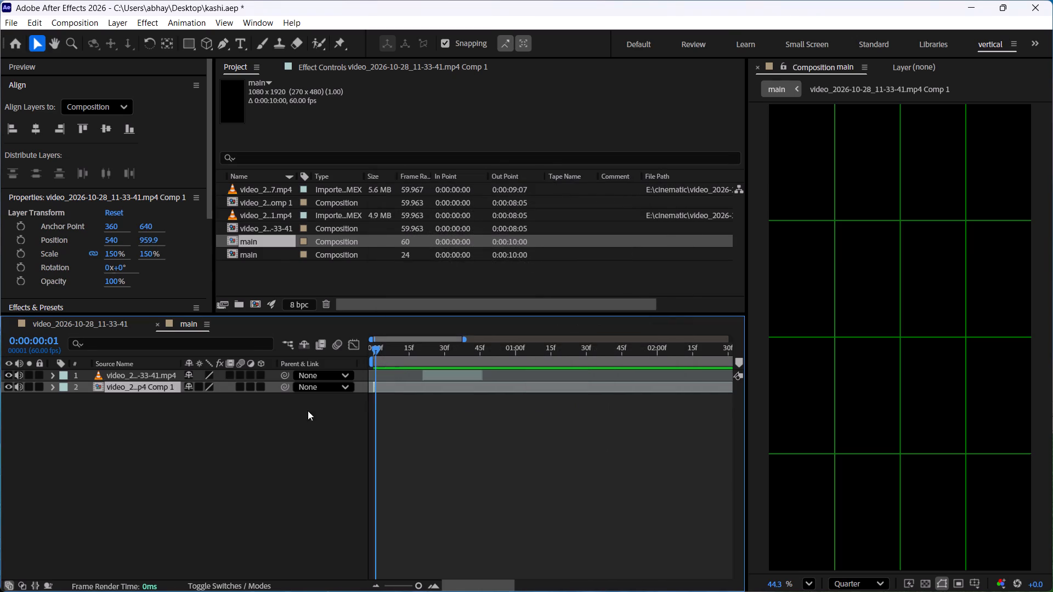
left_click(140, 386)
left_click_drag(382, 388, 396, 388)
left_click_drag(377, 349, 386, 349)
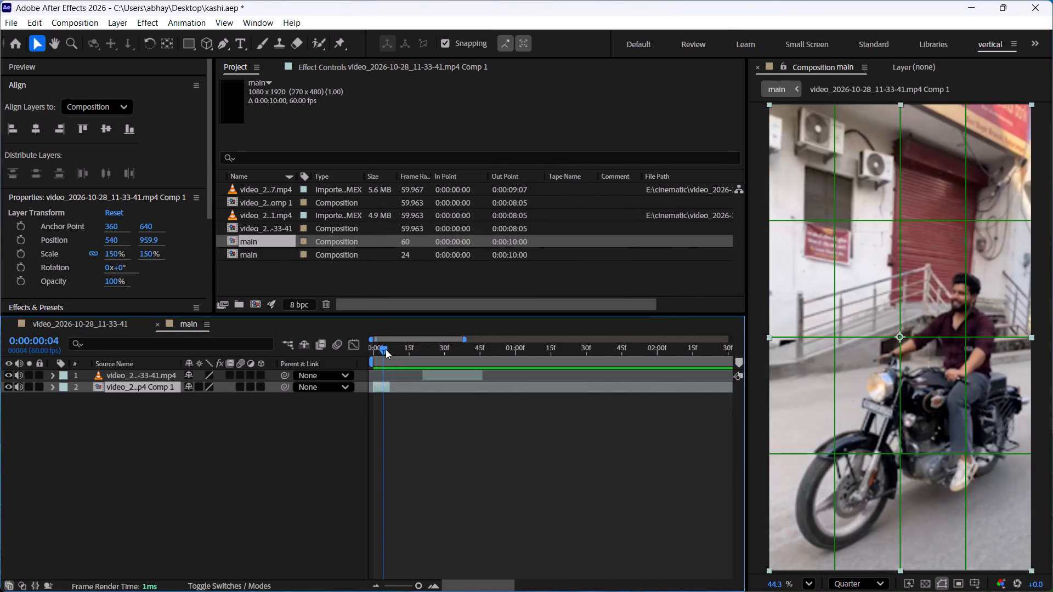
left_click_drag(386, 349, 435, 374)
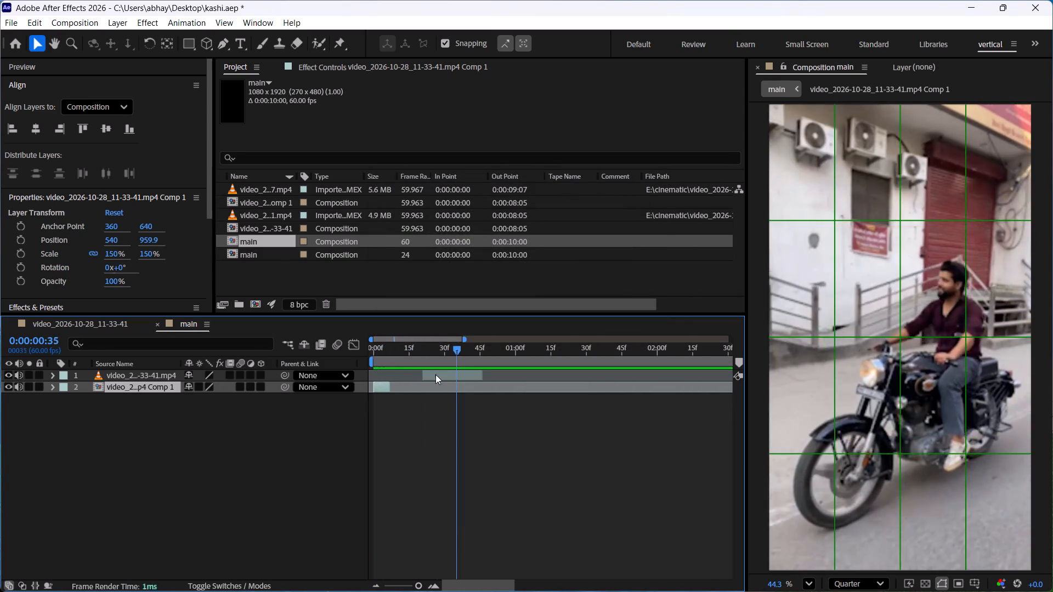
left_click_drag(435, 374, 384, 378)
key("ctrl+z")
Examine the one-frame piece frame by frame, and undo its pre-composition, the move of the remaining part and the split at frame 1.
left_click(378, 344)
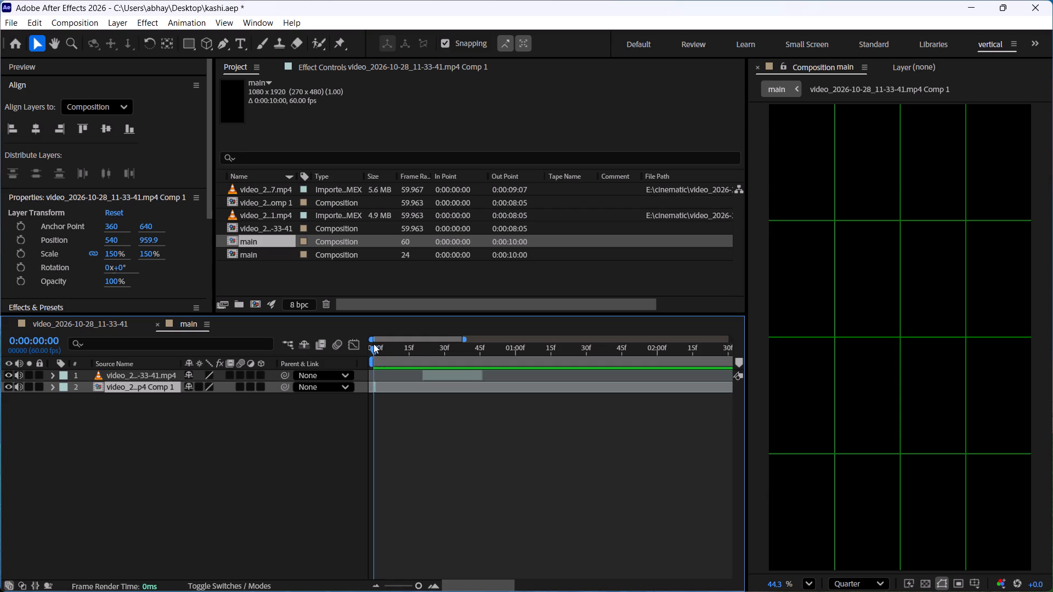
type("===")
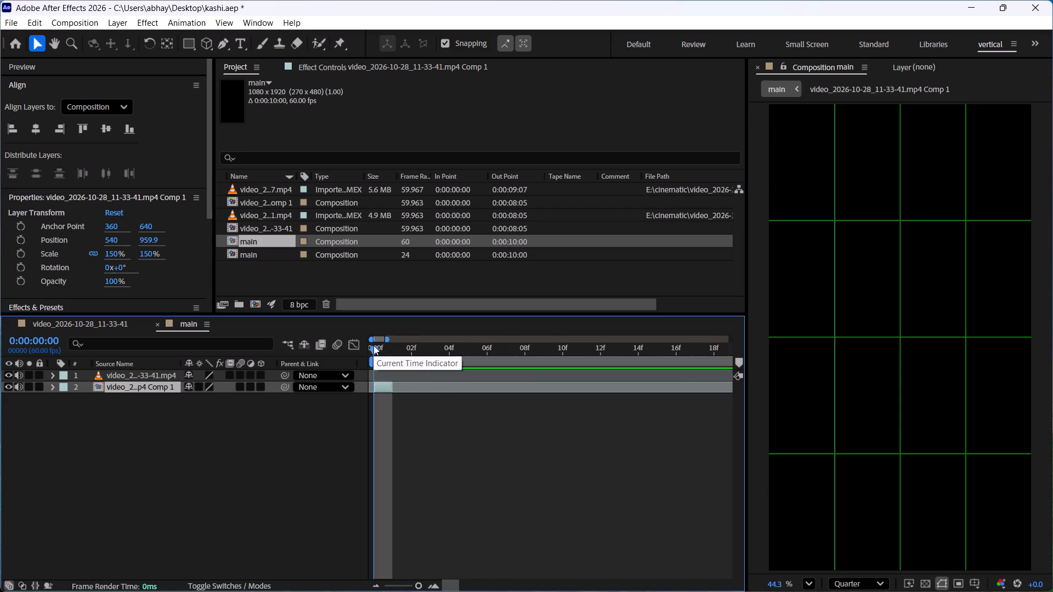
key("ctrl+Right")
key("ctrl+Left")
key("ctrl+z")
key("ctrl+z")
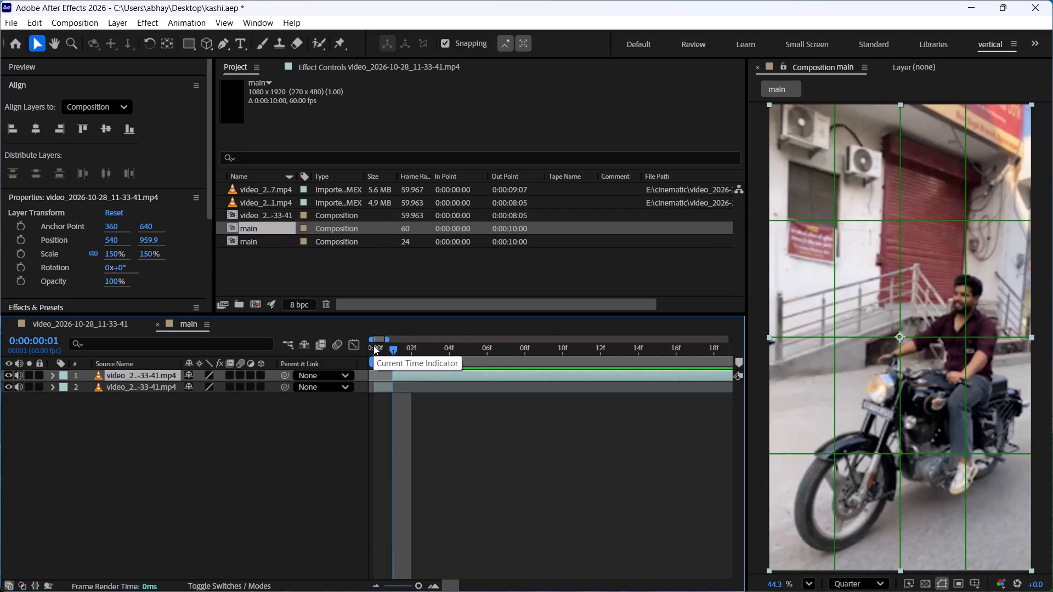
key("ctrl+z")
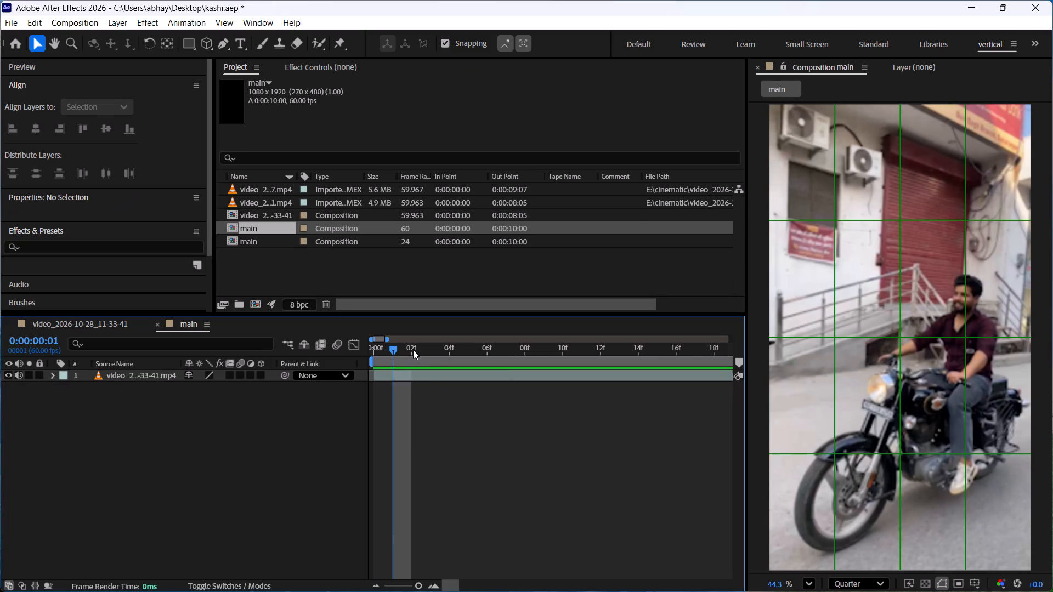
Split the motorcycle clip at 0:00:00:02 and move the remaining part to start at about 0:00:00:08.
left_click(413, 350)
key("alt+c")
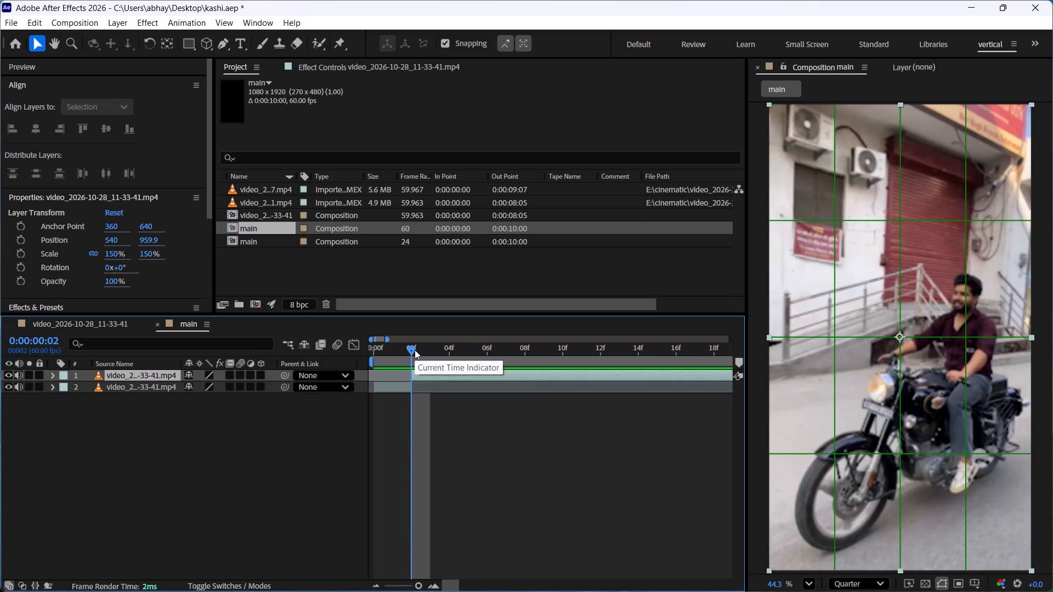
left_click_drag(404, 350, 393, 350)
left_click_drag(444, 377, 564, 379)
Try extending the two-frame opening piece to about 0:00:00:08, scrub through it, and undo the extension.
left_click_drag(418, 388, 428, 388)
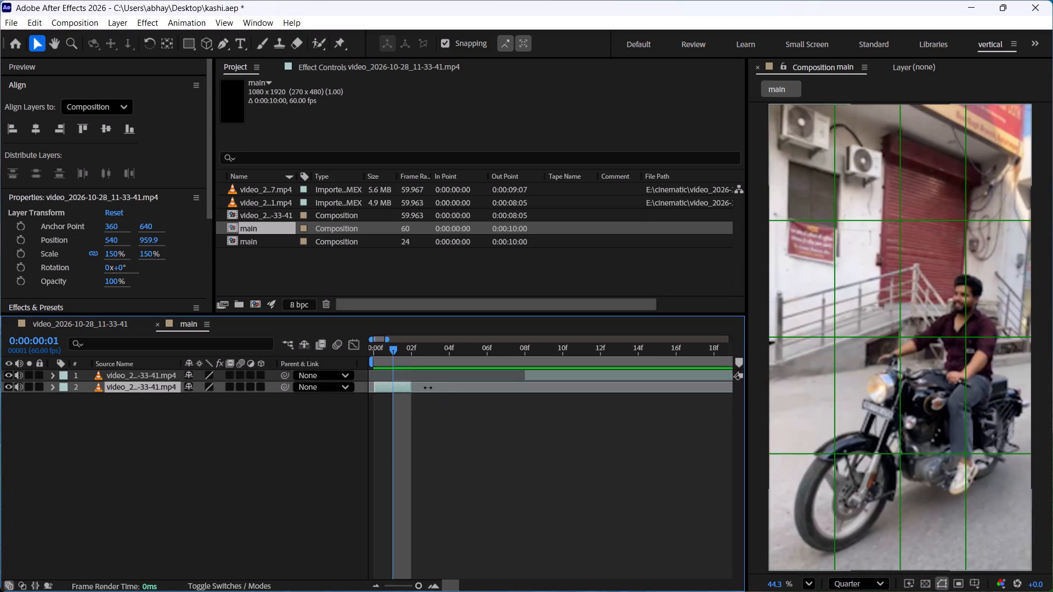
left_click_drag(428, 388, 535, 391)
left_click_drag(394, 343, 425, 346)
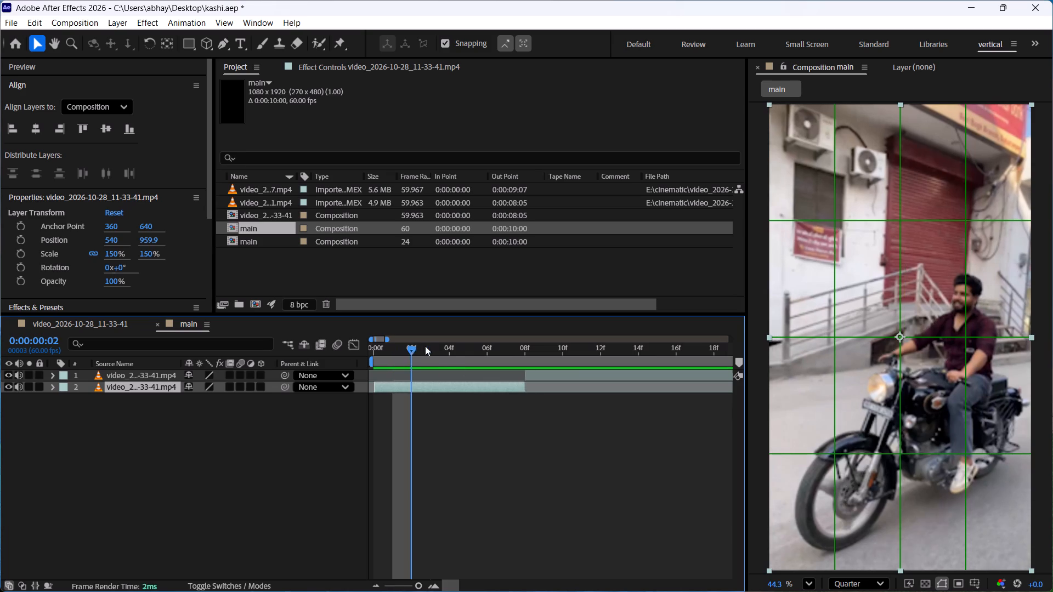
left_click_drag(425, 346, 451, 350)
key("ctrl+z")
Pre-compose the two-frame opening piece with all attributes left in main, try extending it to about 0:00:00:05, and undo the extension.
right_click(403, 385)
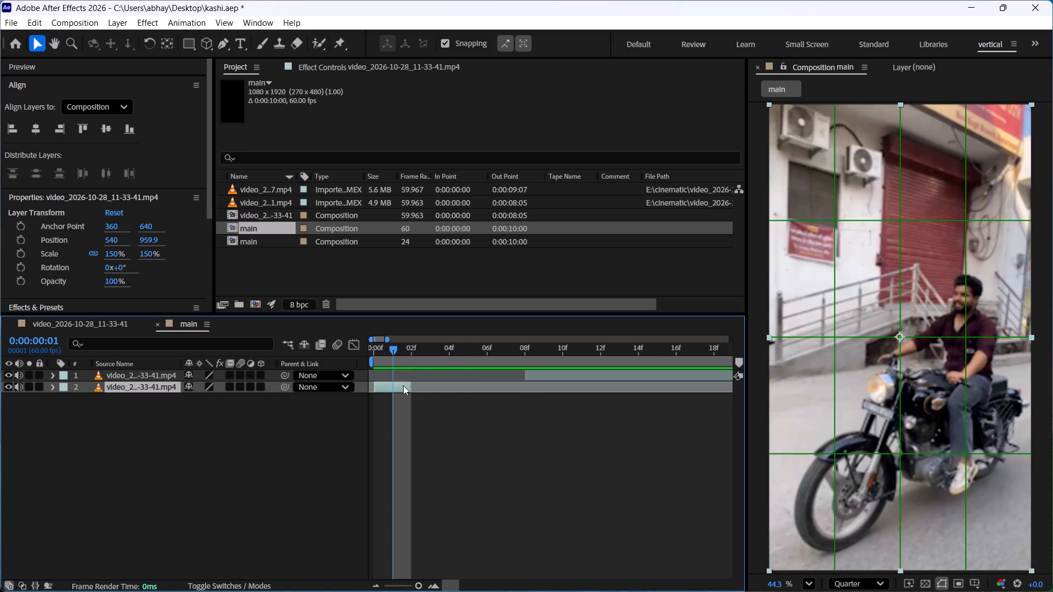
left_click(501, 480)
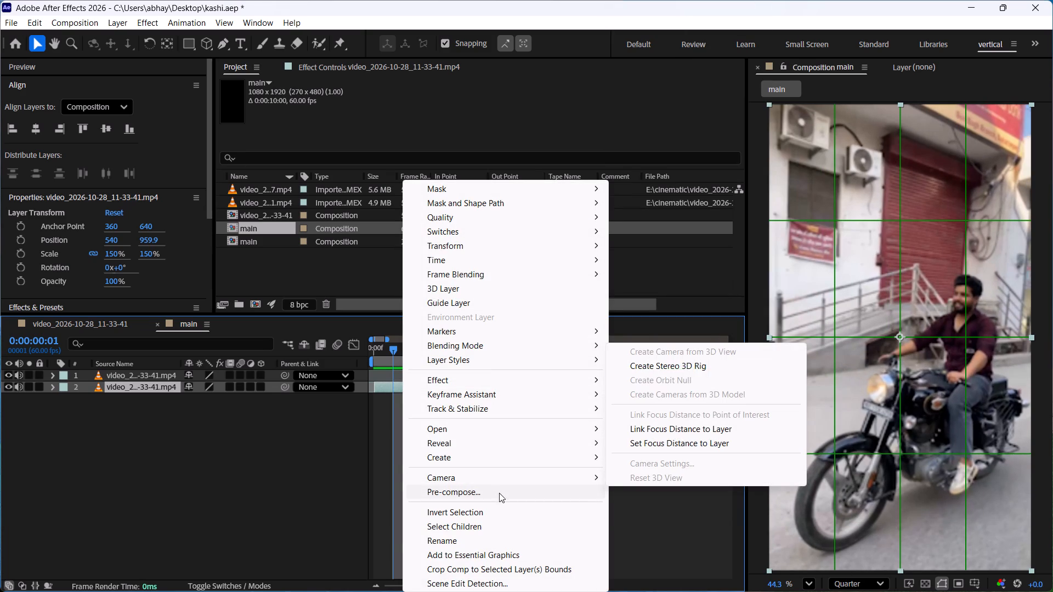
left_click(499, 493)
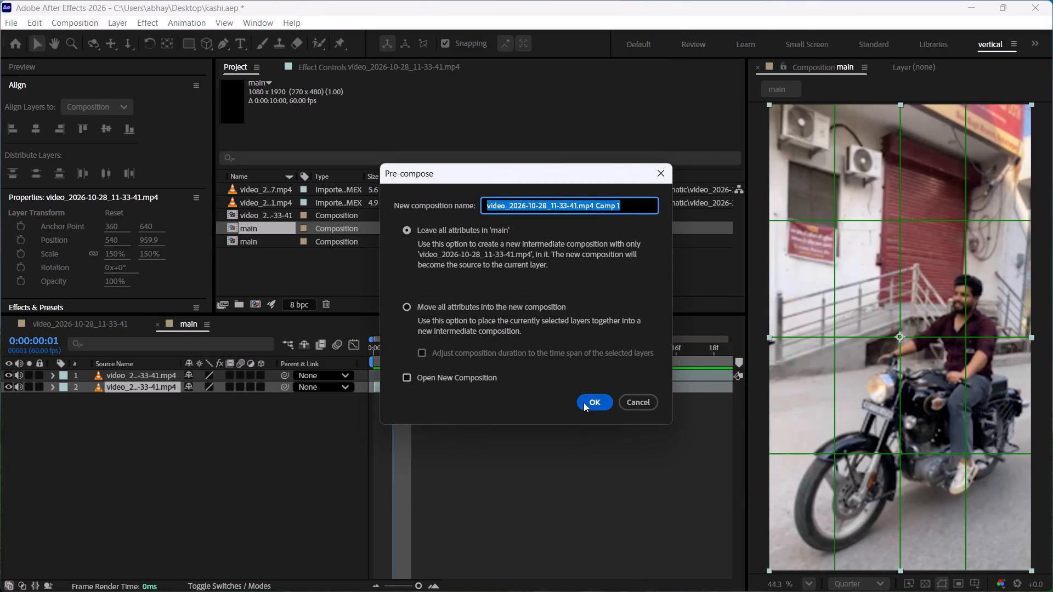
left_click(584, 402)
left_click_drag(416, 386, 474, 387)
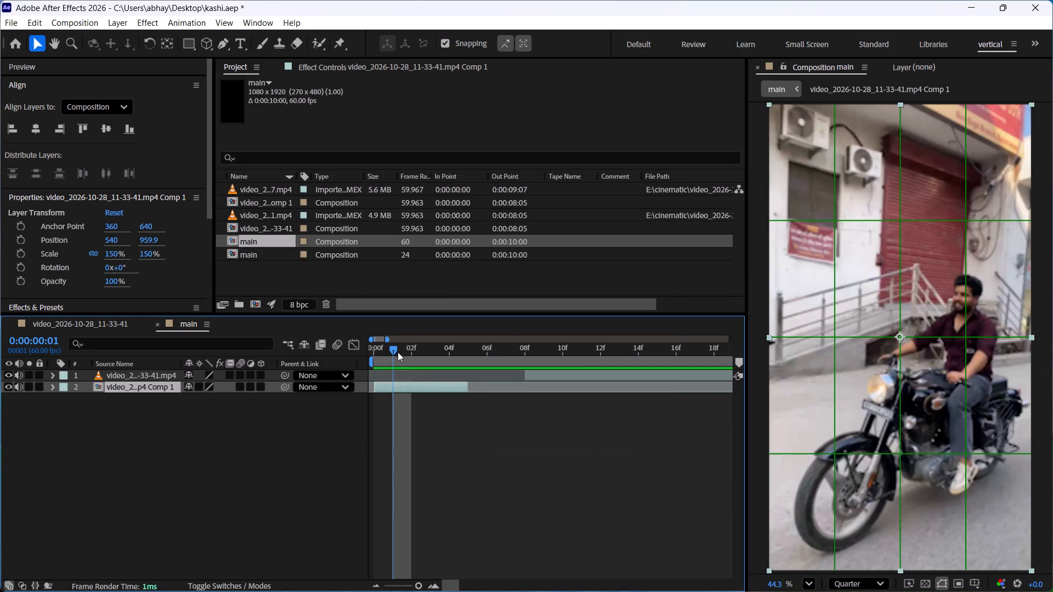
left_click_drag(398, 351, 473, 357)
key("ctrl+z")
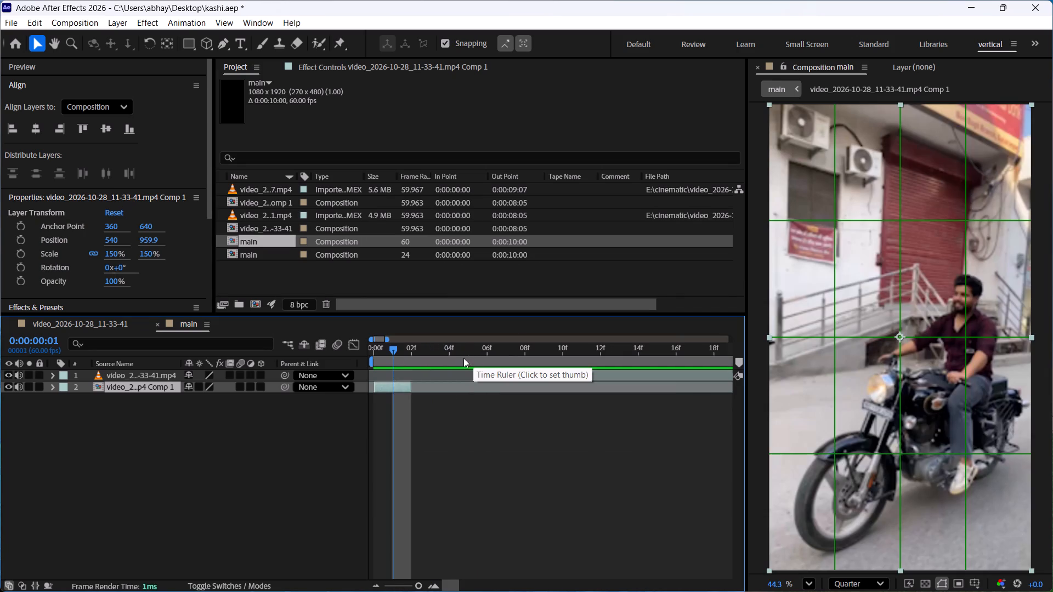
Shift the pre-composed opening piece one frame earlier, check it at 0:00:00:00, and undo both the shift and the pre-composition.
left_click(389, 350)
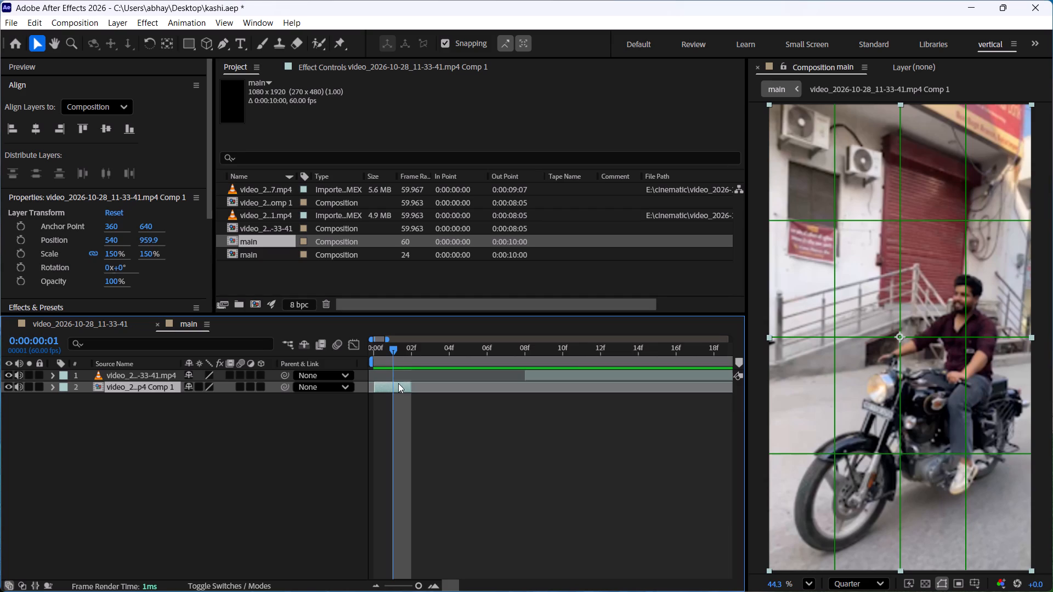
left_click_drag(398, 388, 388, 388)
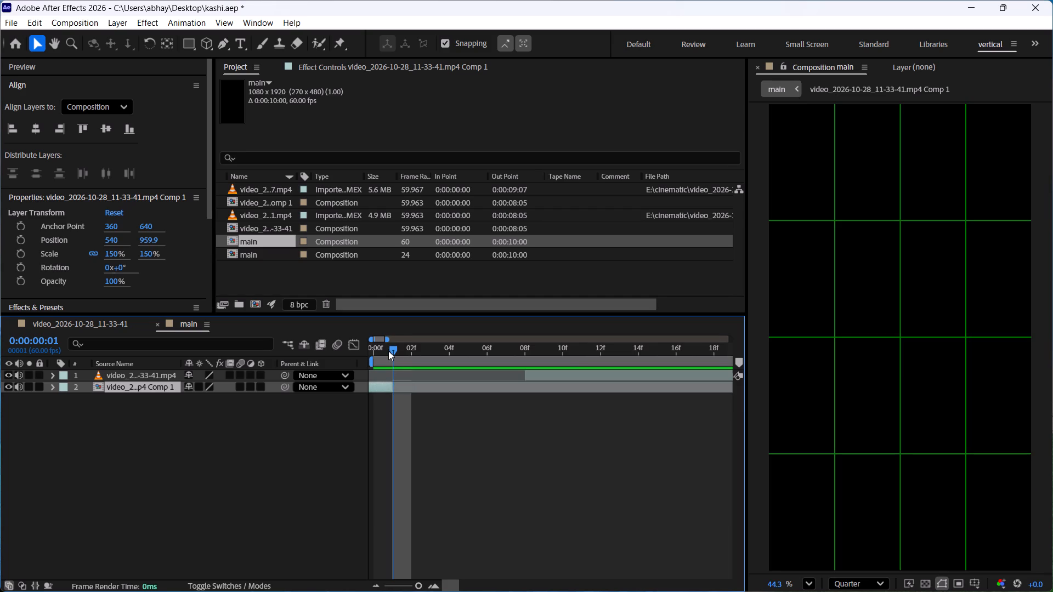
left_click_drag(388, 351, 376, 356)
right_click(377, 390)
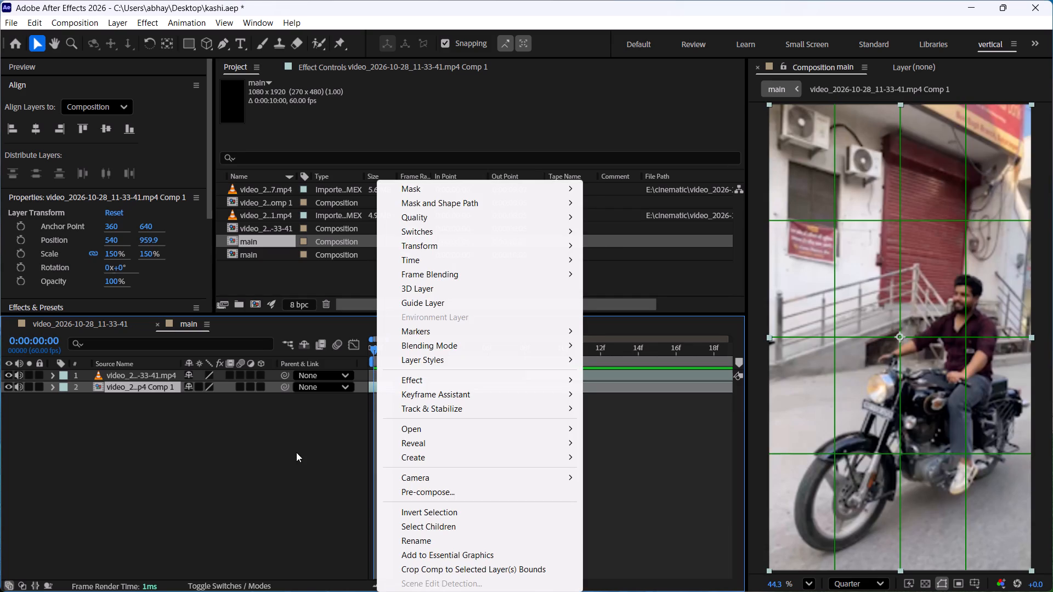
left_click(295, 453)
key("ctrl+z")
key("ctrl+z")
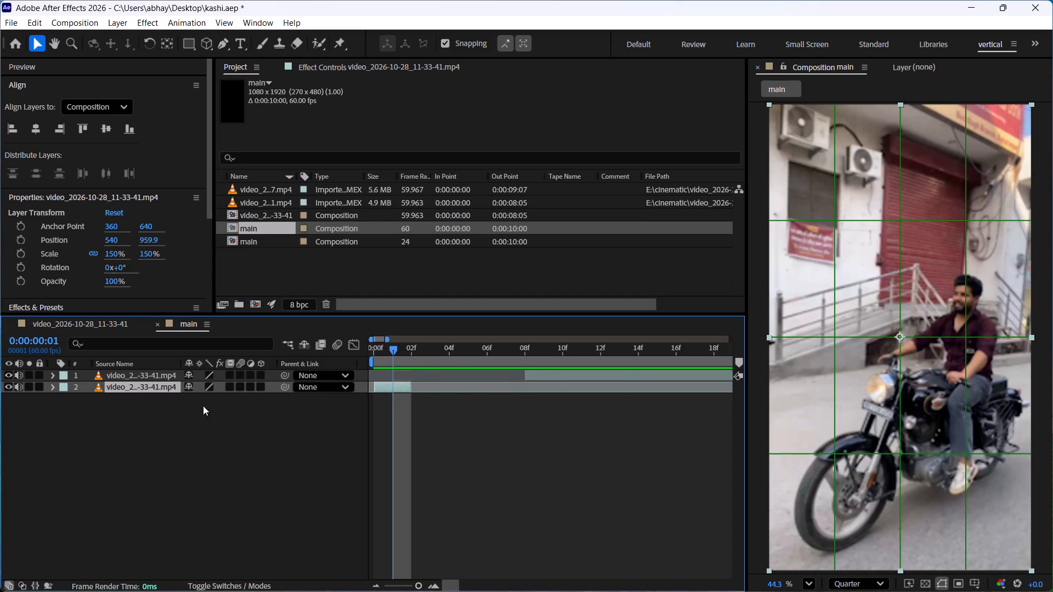
Select the two-frame opening piece of the motorcycle clip and bring up its layer commands.
left_click(146, 385)
right_click(130, 386)
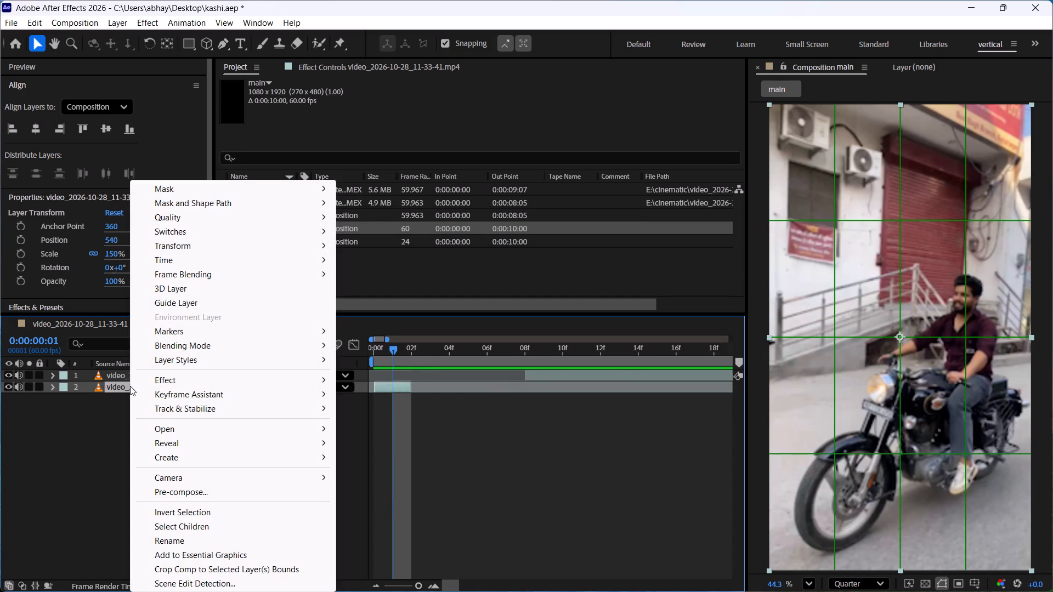
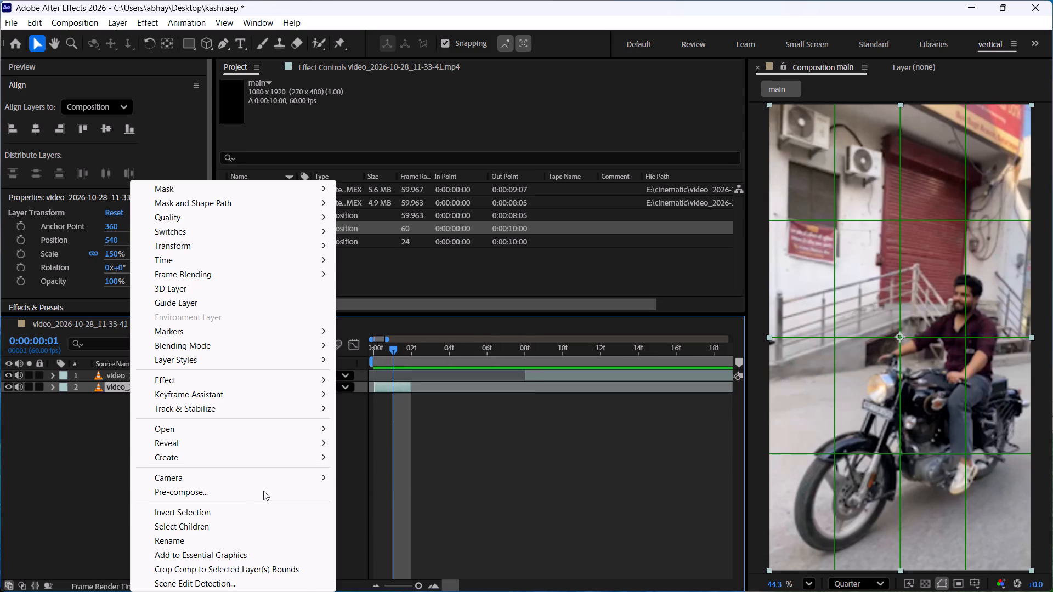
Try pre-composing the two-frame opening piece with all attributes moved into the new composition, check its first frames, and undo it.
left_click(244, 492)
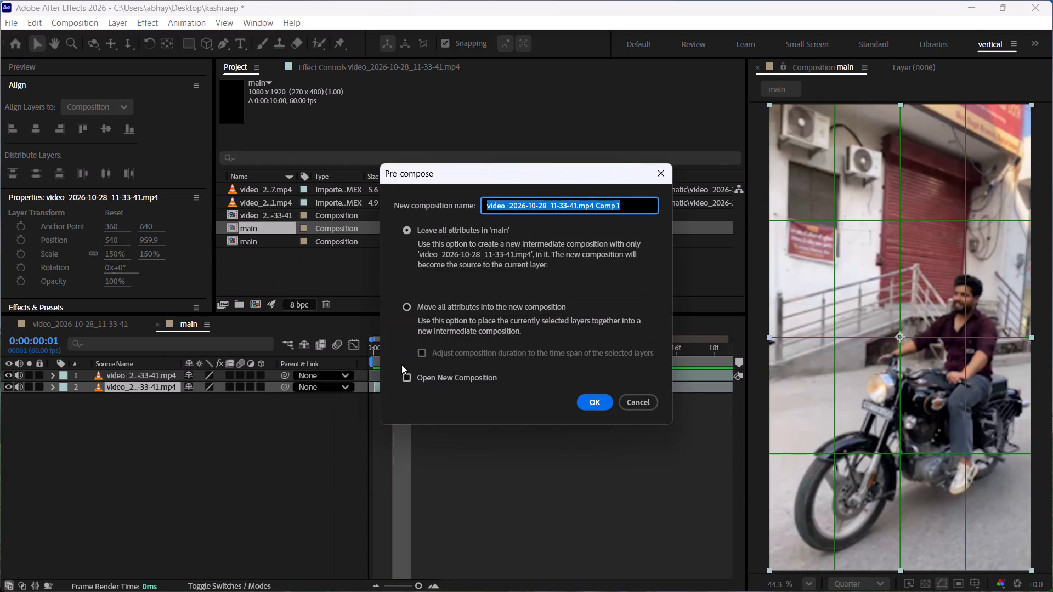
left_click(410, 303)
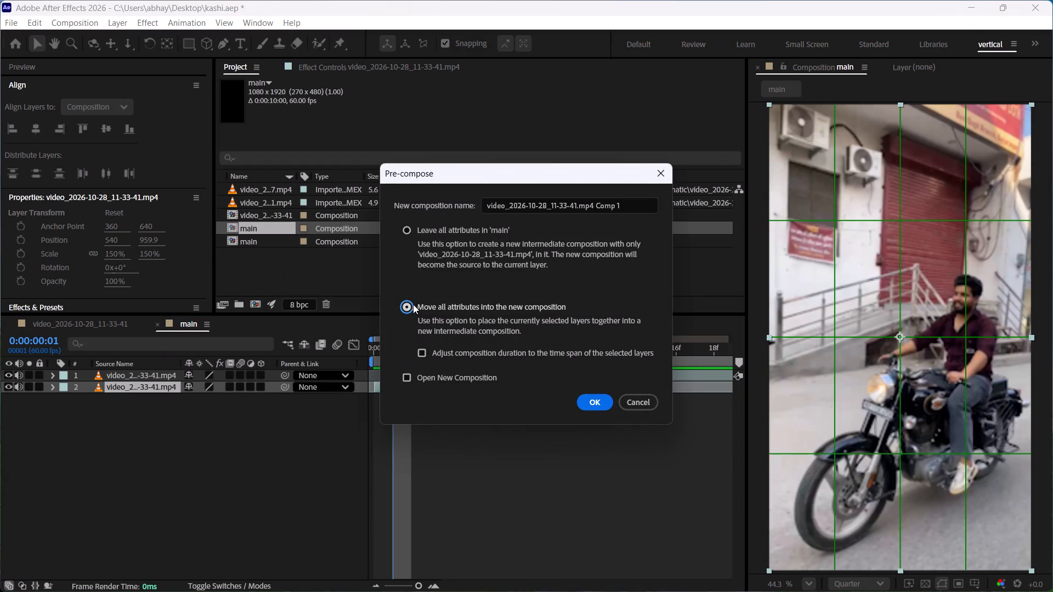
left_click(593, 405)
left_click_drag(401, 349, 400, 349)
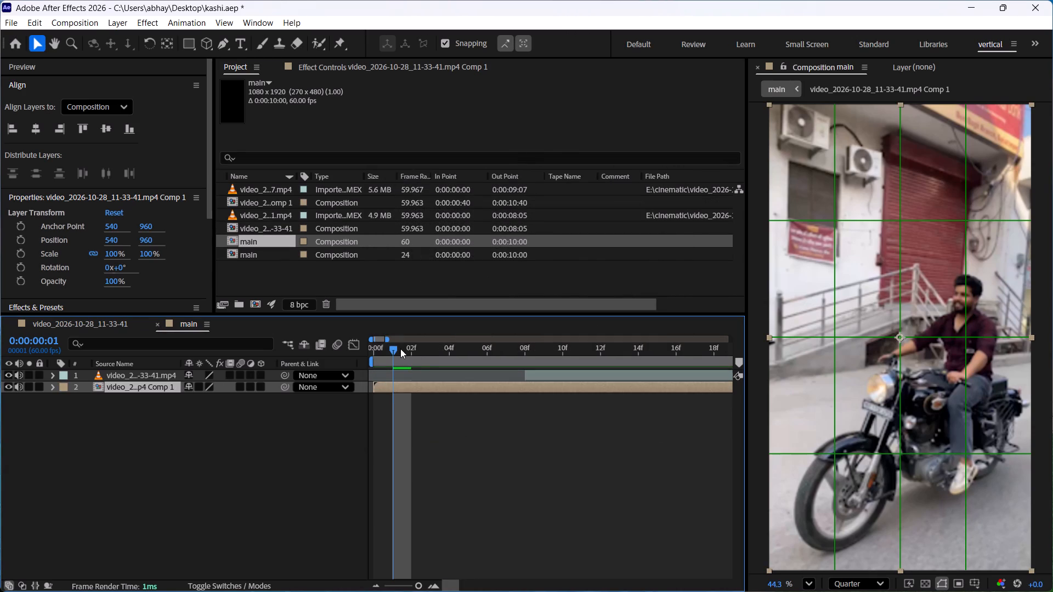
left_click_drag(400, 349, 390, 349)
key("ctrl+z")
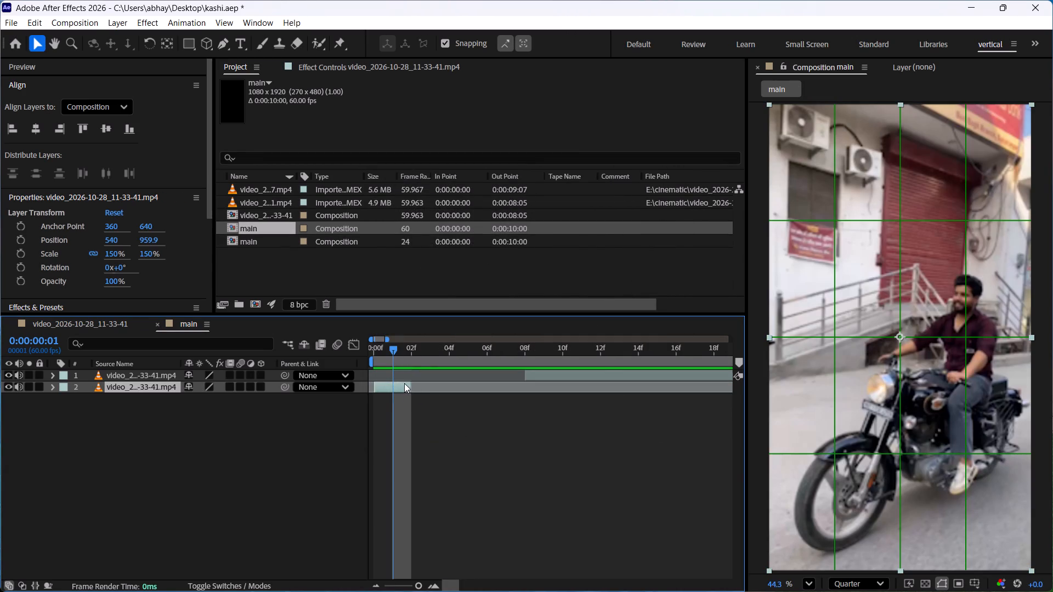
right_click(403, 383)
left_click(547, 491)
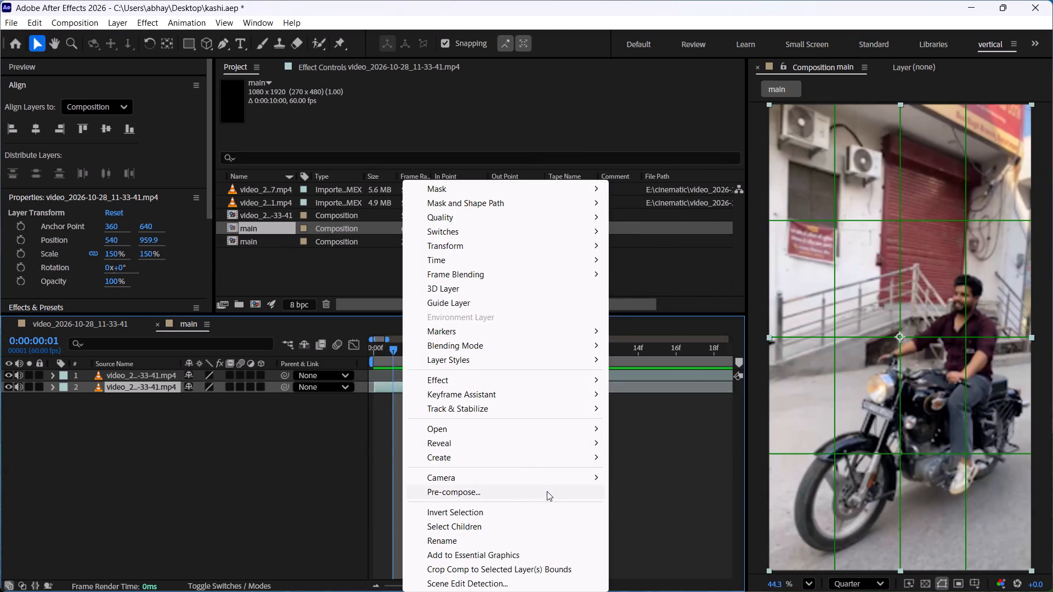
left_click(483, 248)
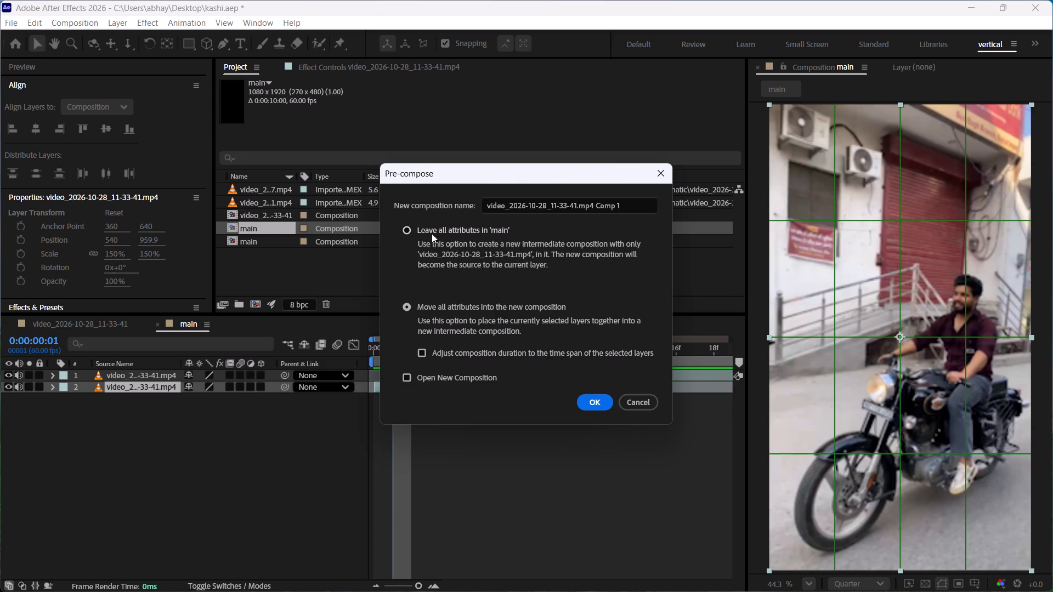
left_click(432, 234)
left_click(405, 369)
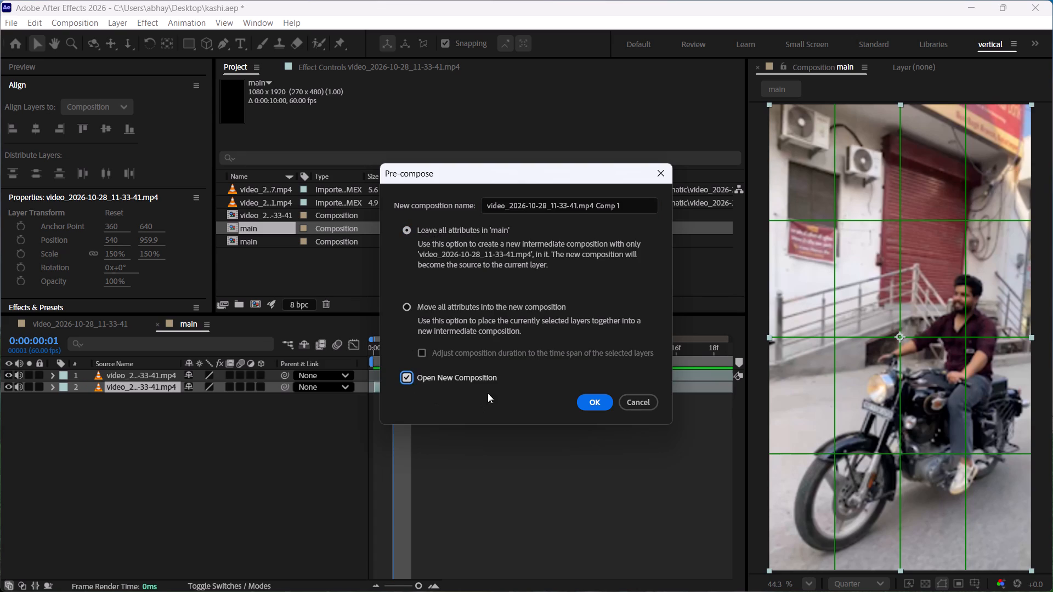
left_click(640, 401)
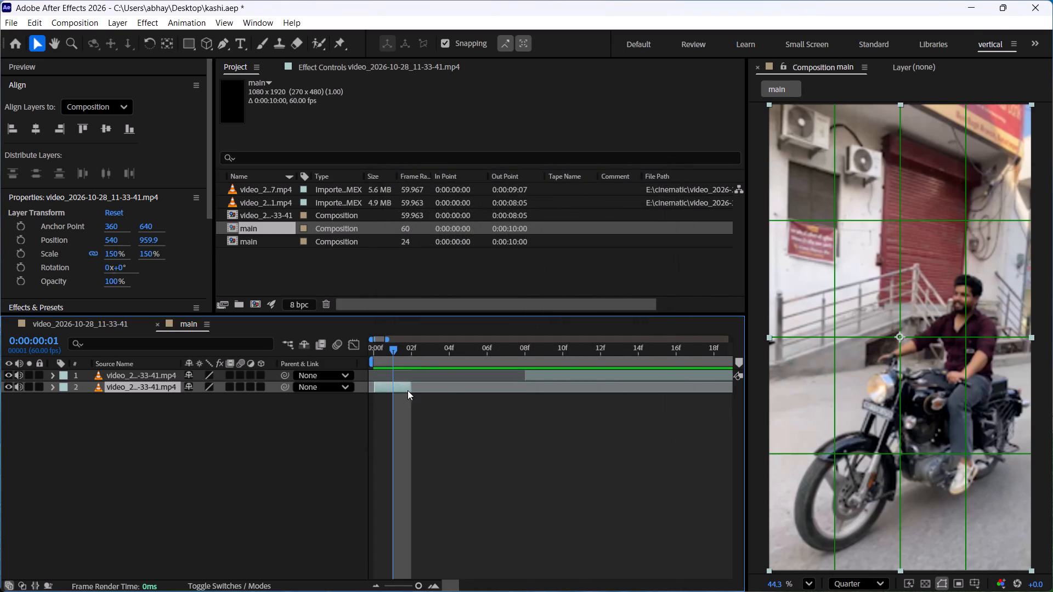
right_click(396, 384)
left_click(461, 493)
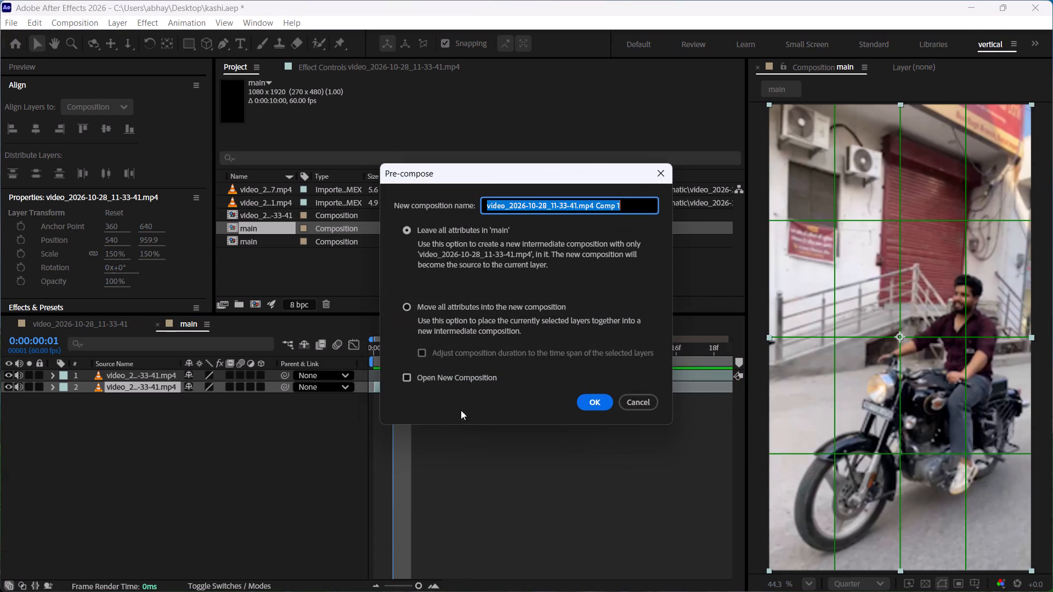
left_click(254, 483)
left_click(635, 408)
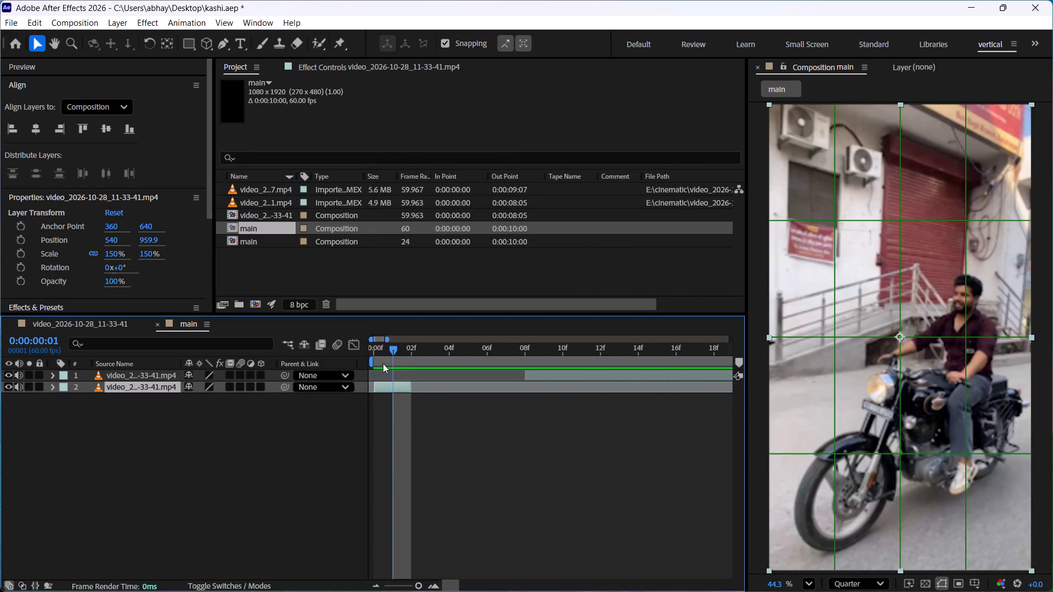
Enable time remapping on the two-frame opening piece and add Time Remap keyframes at 0:00:00:00 and 0:00:00:02.
right_click(157, 388)
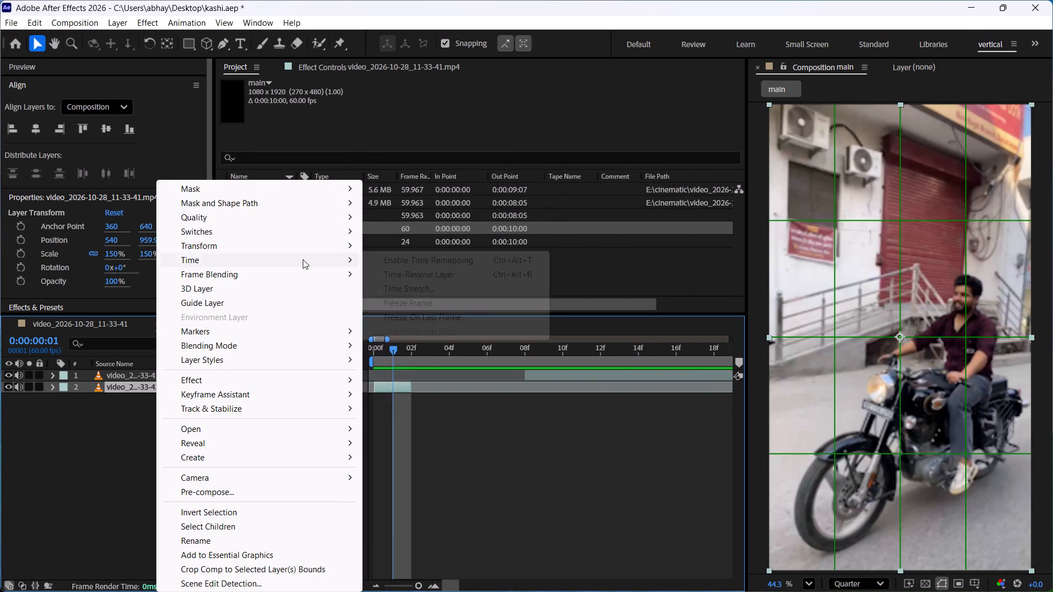
left_click(460, 263)
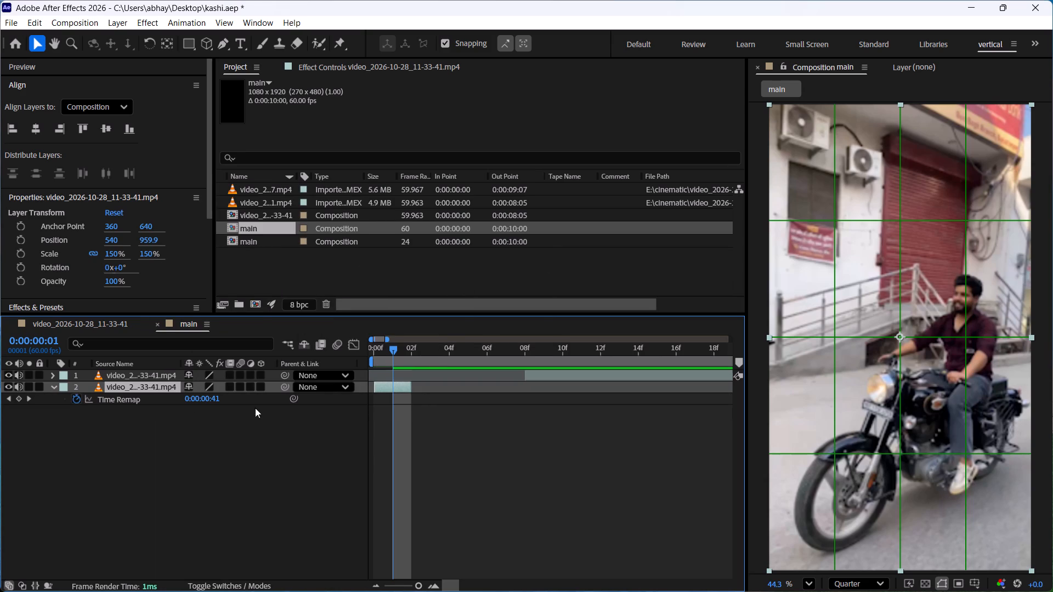
left_click_drag(397, 352, 369, 352)
left_click_drag(369, 352, 354, 354)
key("u")
key("u")
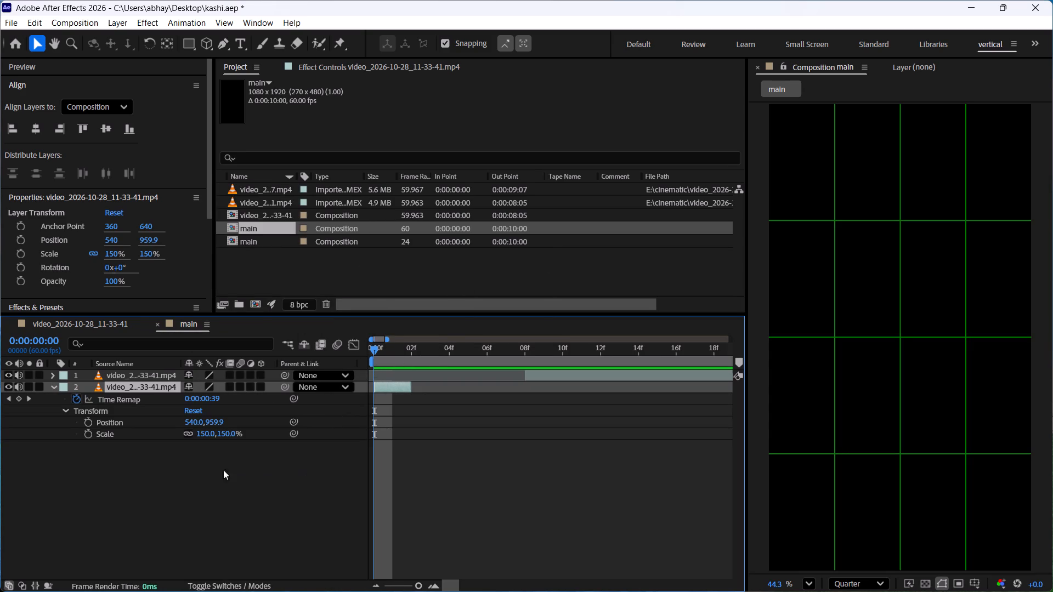
left_click(16, 395)
left_click(407, 352)
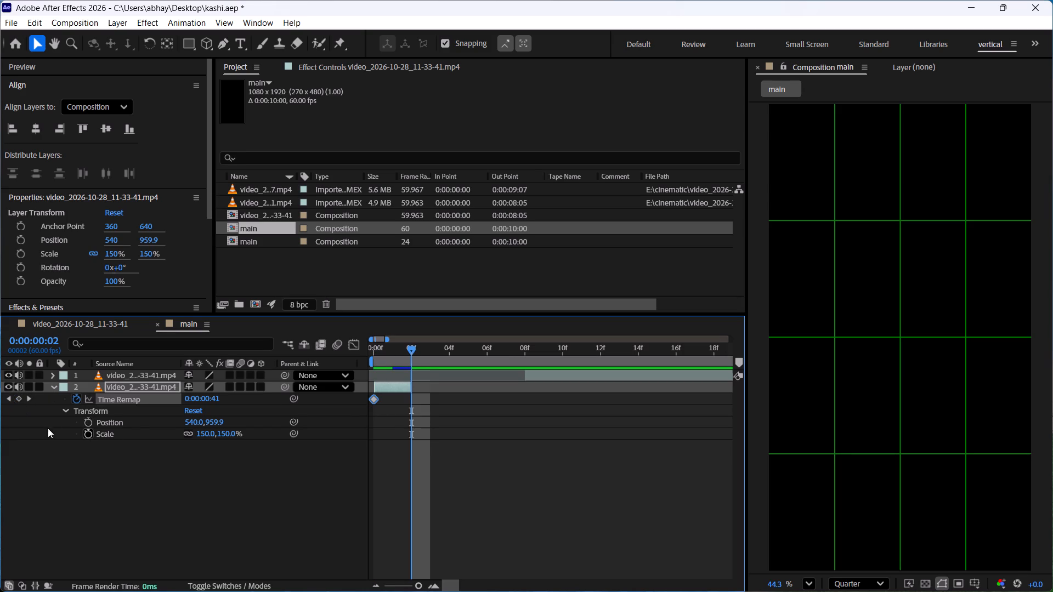
left_click(15, 401)
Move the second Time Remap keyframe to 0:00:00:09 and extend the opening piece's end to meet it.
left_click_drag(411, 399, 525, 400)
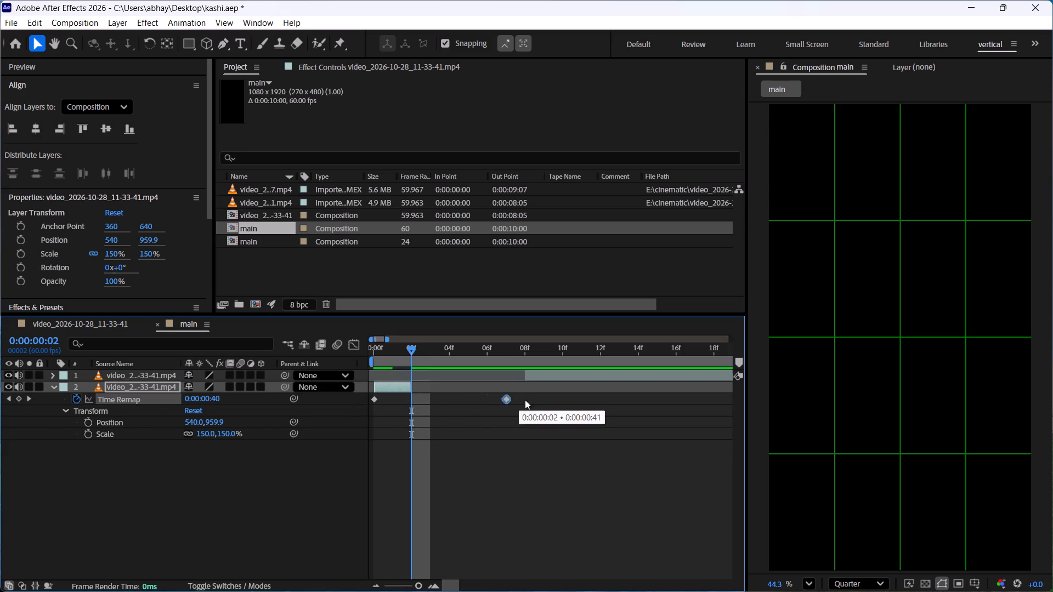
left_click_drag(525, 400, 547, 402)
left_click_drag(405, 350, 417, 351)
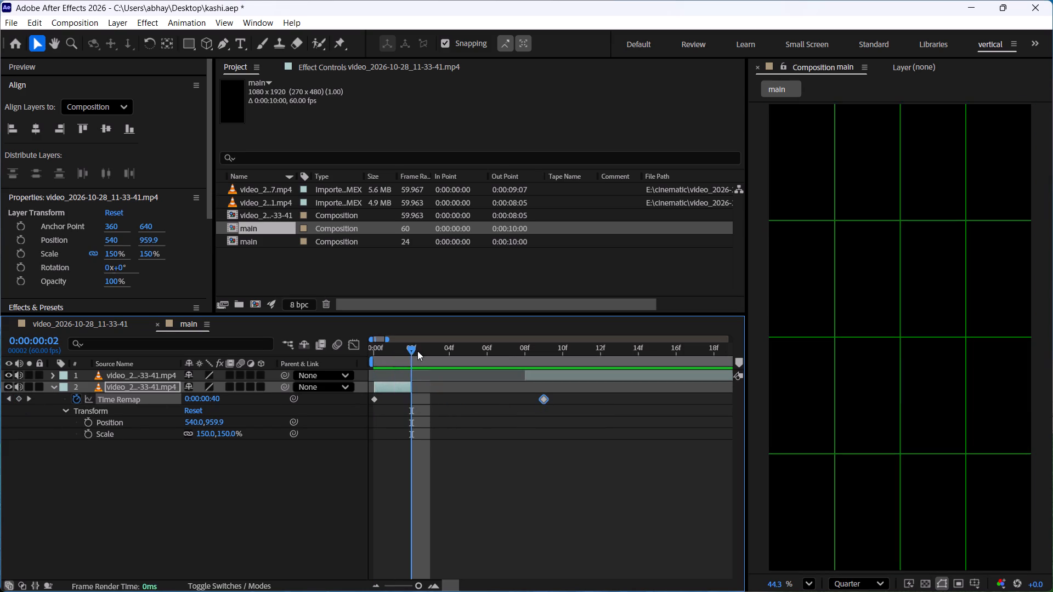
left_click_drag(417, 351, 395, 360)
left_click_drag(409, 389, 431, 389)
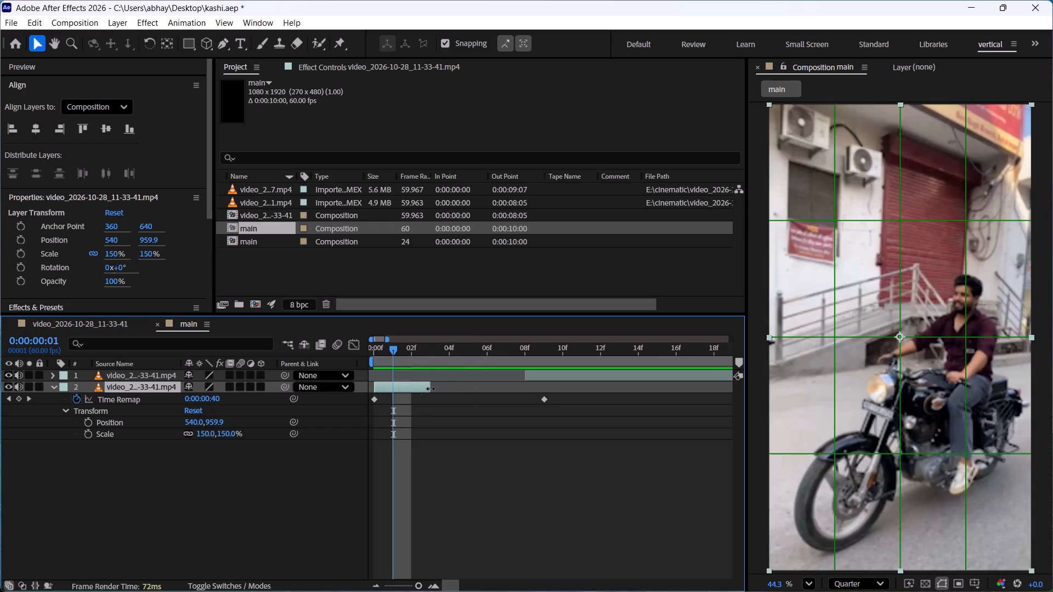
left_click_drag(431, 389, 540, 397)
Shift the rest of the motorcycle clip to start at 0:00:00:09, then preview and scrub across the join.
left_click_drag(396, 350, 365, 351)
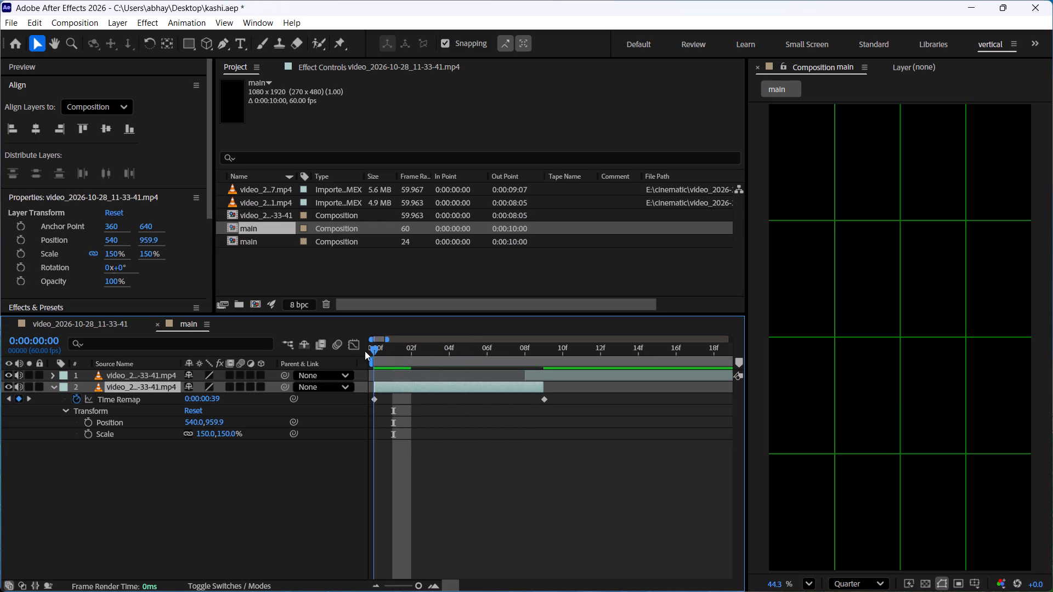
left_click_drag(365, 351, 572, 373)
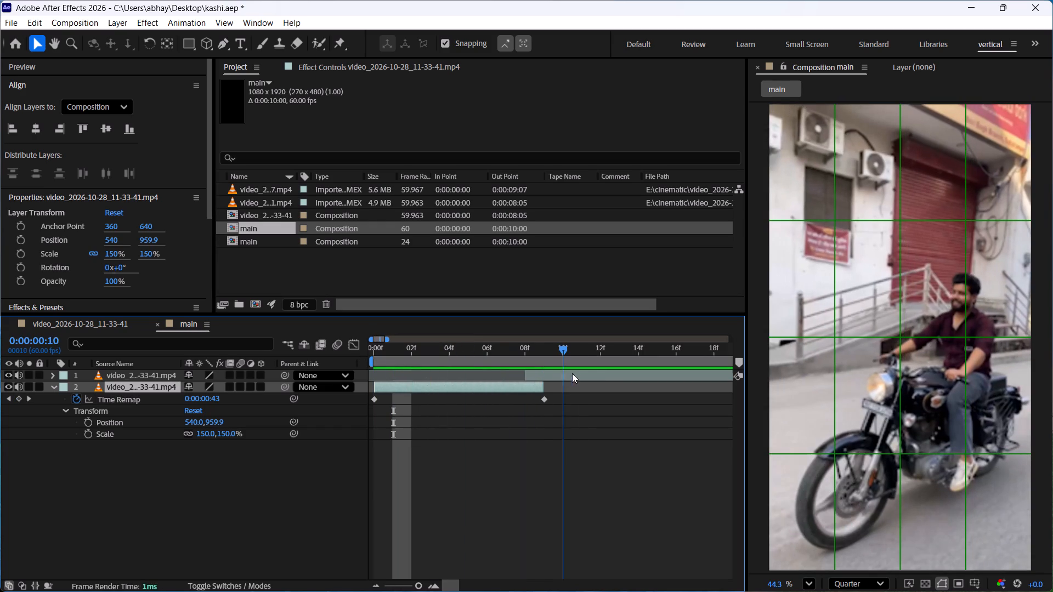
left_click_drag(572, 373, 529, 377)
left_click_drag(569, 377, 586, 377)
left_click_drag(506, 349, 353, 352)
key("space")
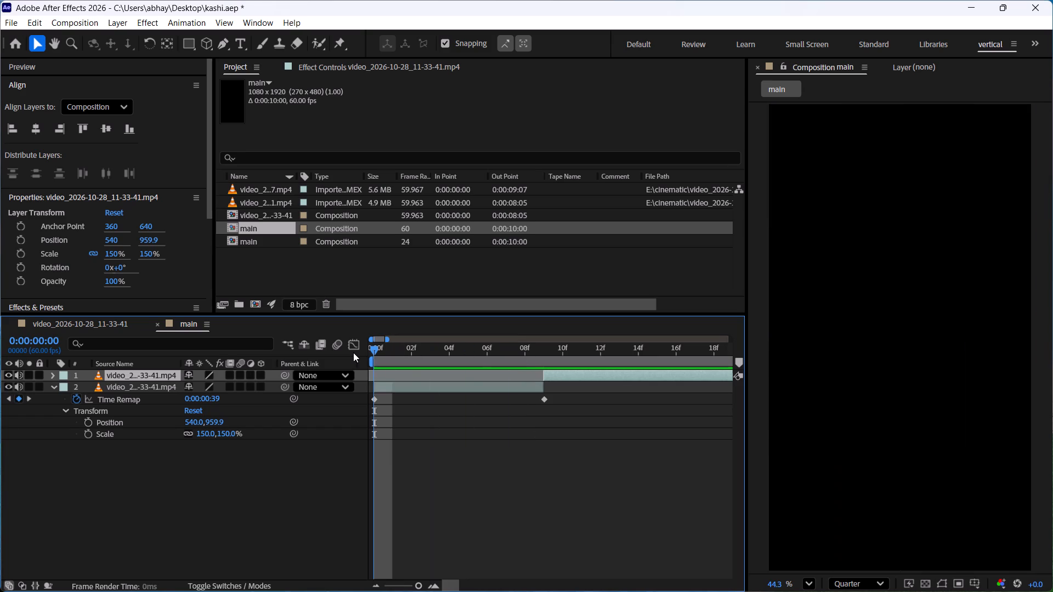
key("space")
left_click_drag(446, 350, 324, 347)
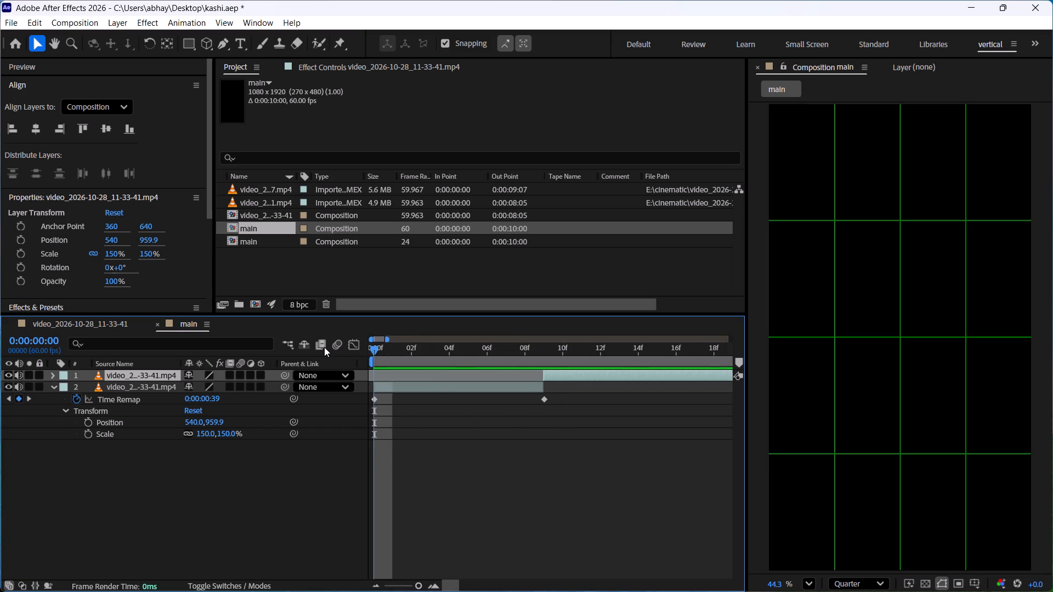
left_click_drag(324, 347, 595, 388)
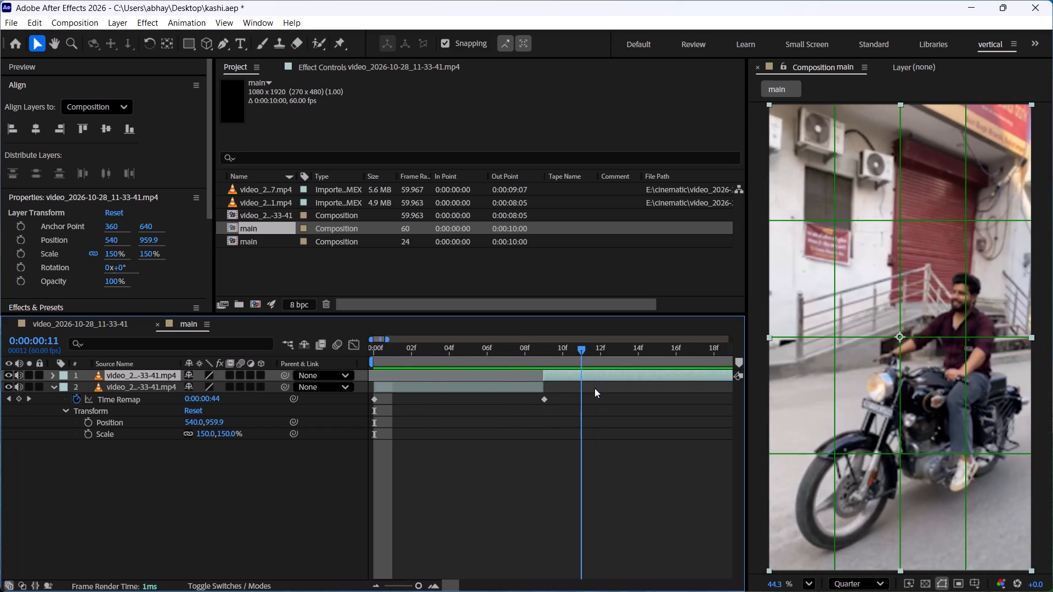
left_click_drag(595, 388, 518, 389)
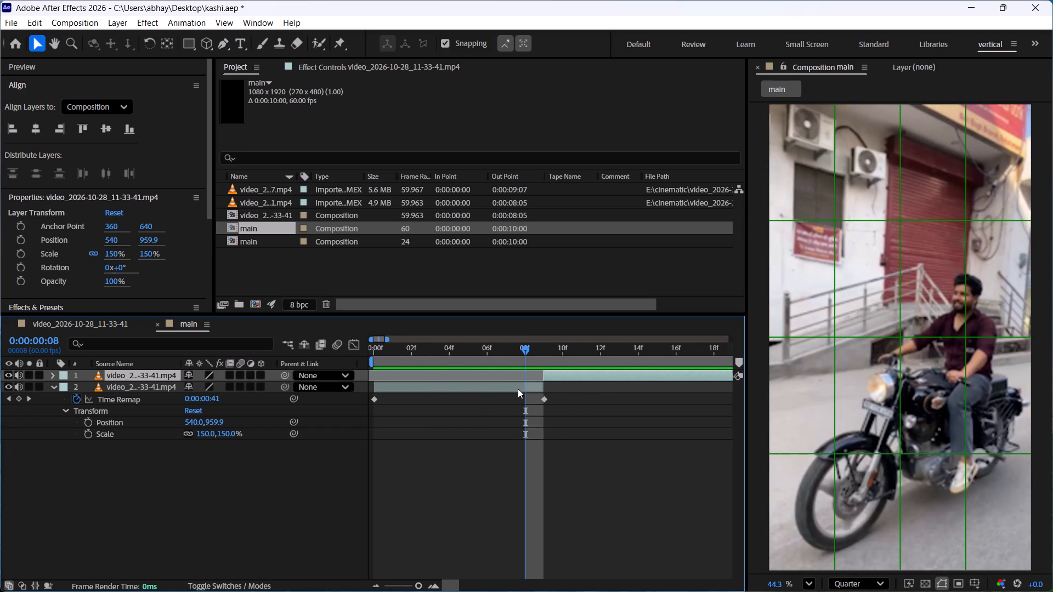
Shift the rest of the motorcycle clip to start at 0:00:00:20.
key("minus")
left_click(557, 349)
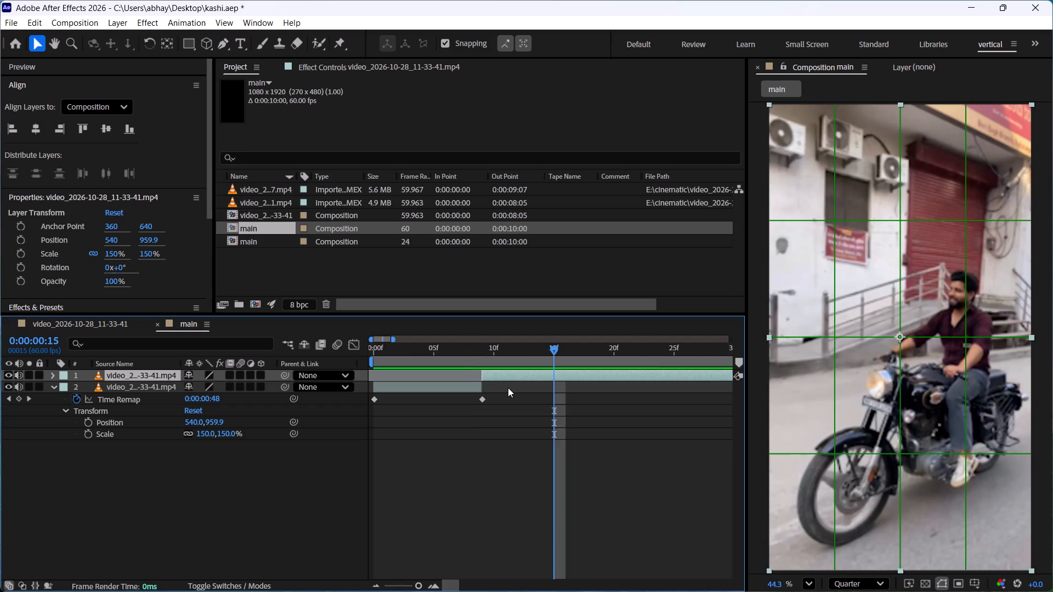
left_click_drag(511, 377, 633, 377)
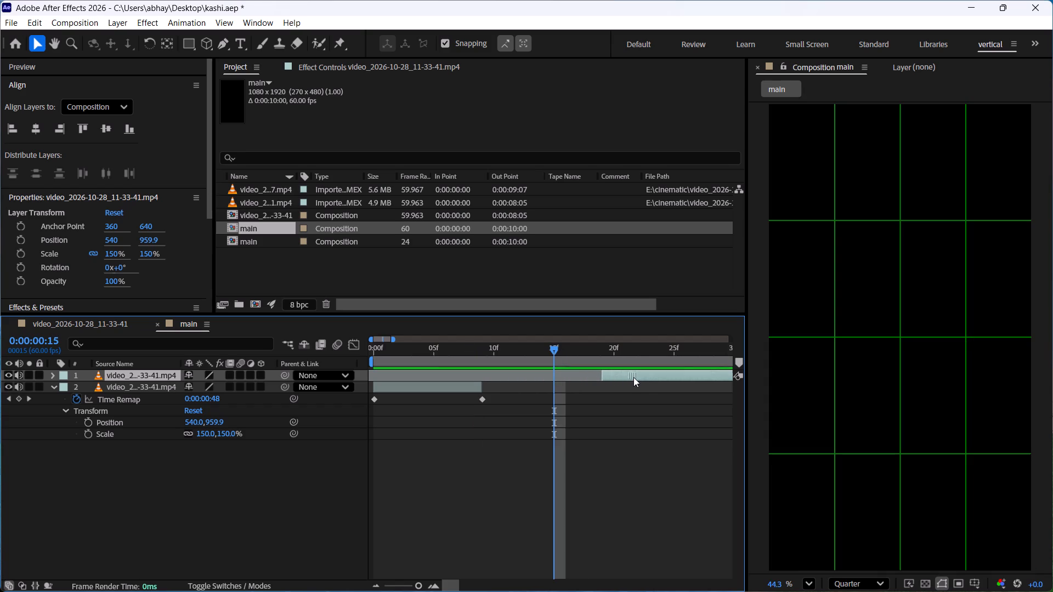
left_click_drag(633, 377, 646, 377)
Extend the opening piece's end and move its second Time Remap keyframe to 0:00:00:20, then scrub through the slowed opening.
left_click_drag(481, 391, 613, 390)
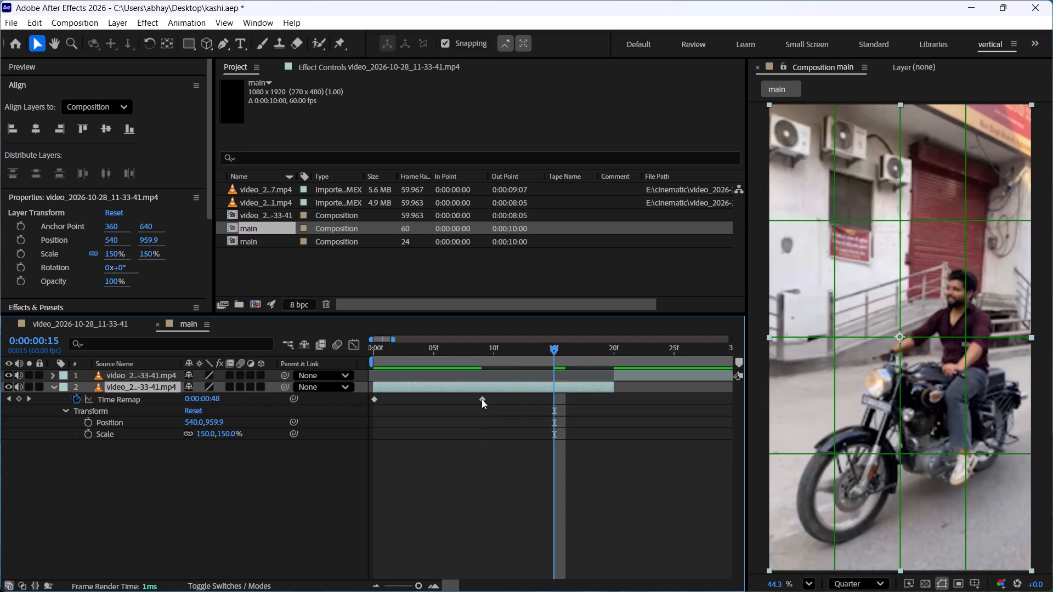
left_click_drag(482, 399, 612, 409)
left_click_drag(542, 351, 499, 346)
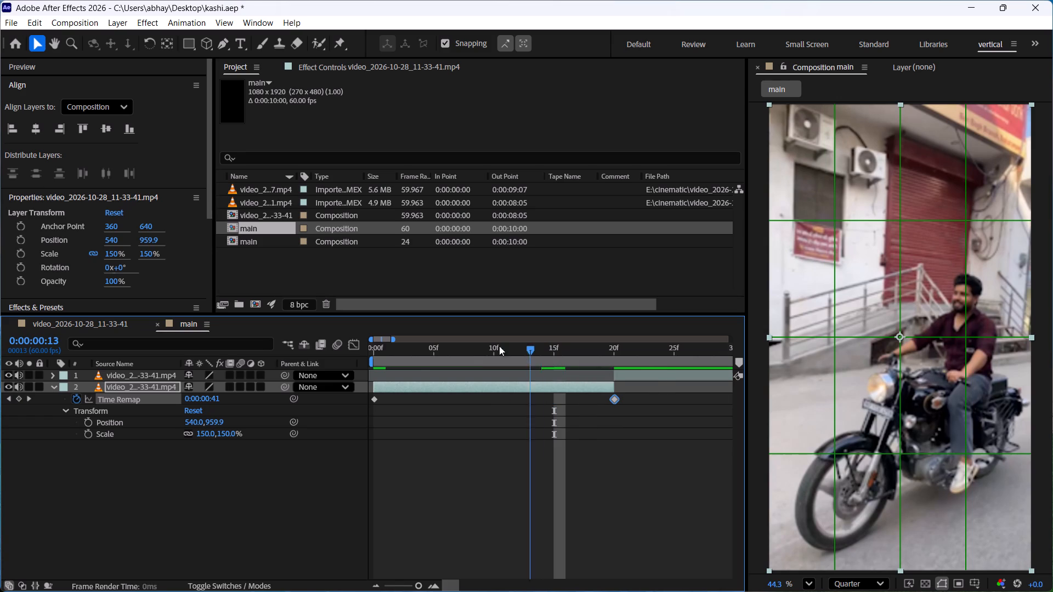
left_click_drag(499, 346, 598, 366)
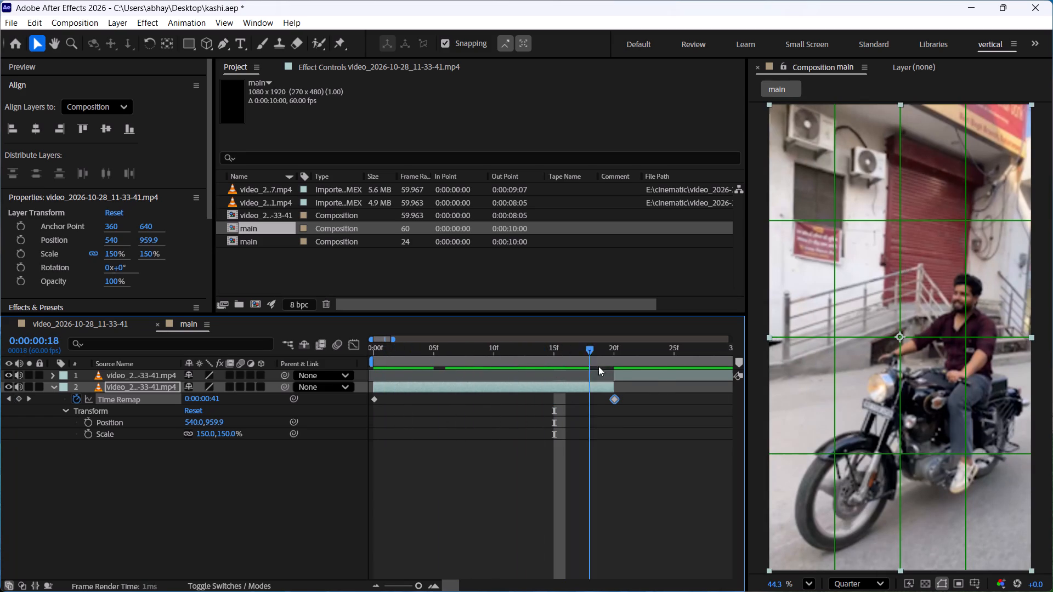
left_click_drag(598, 366, 379, 382)
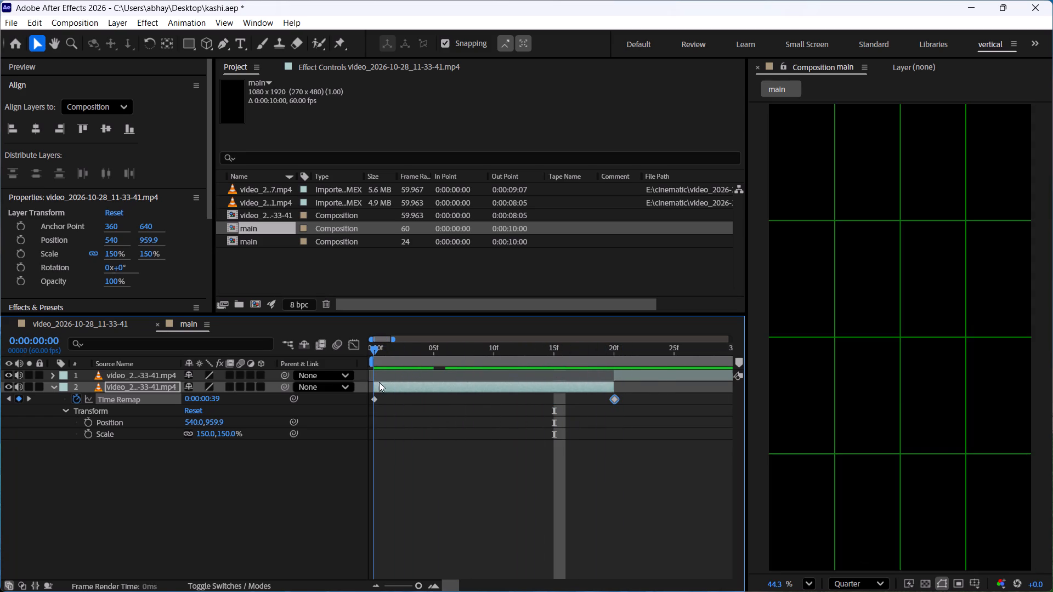
left_click_drag(379, 382, 706, 426)
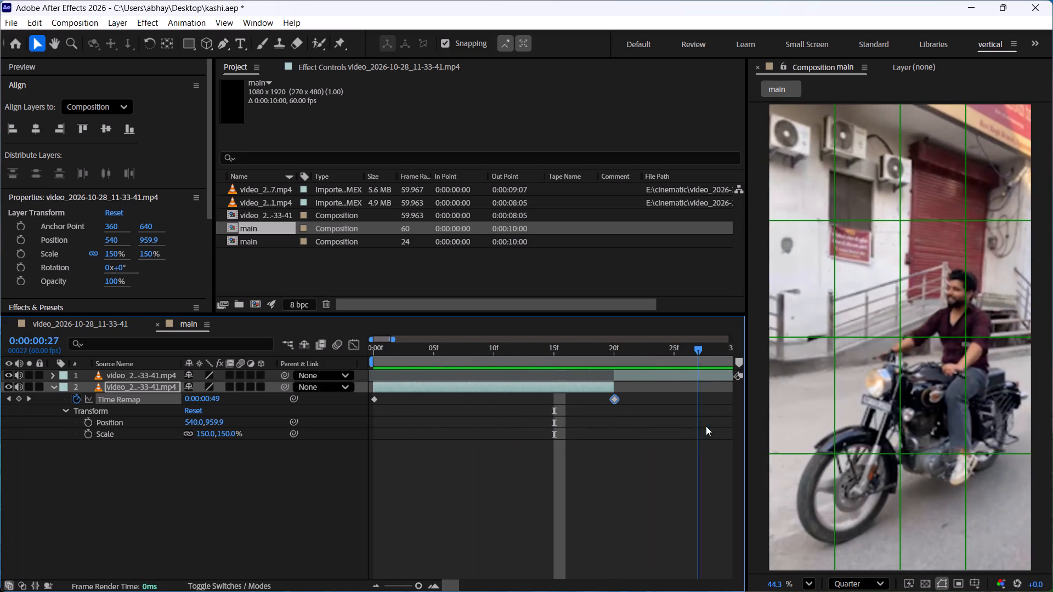
left_click_drag(706, 426, 346, 424)
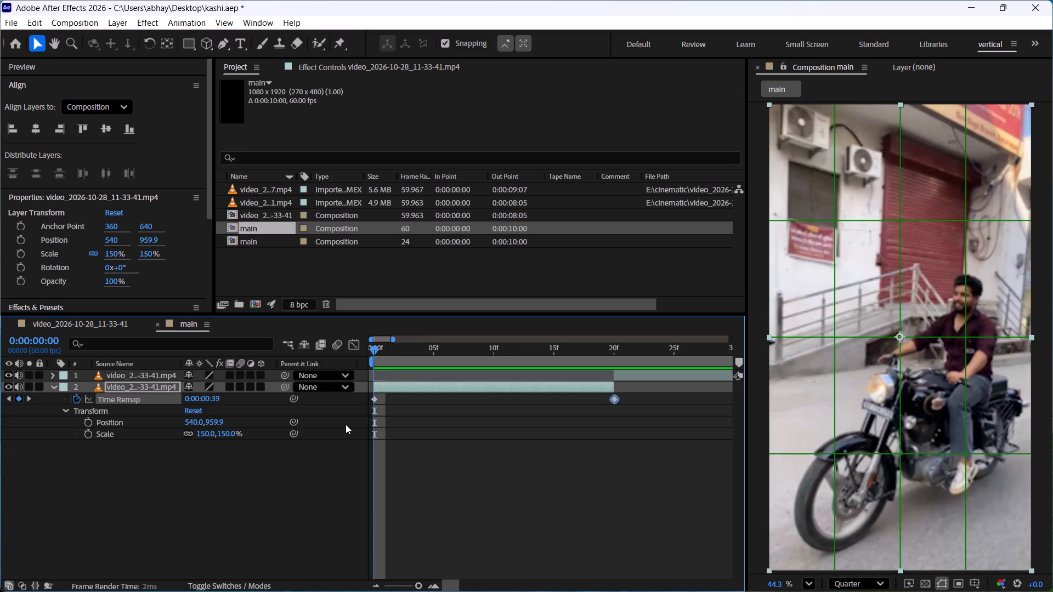
Scrub the slowed opening, then undo the opening piece's extension and the move of its second Time Remap keyframe to 0:00:00:20.
left_click_drag(346, 424, 523, 443)
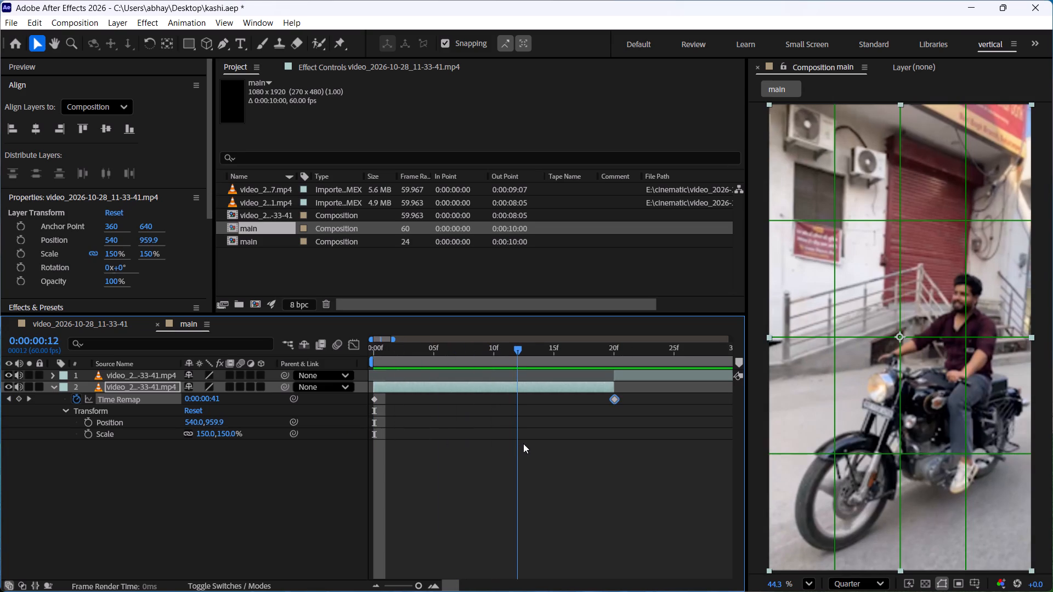
left_click_drag(523, 443, 439, 436)
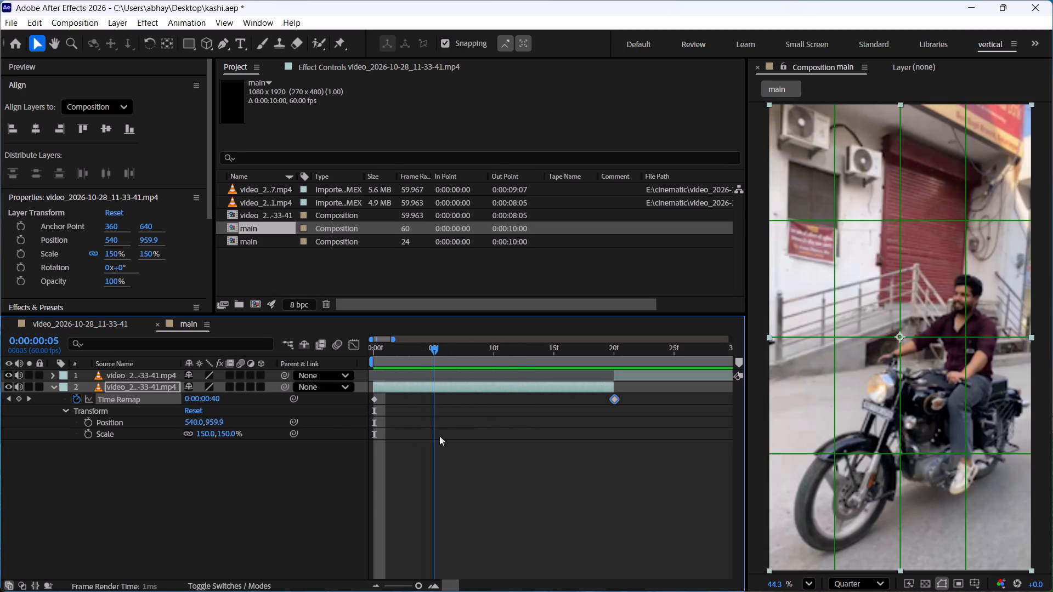
left_click_drag(439, 436, 495, 445)
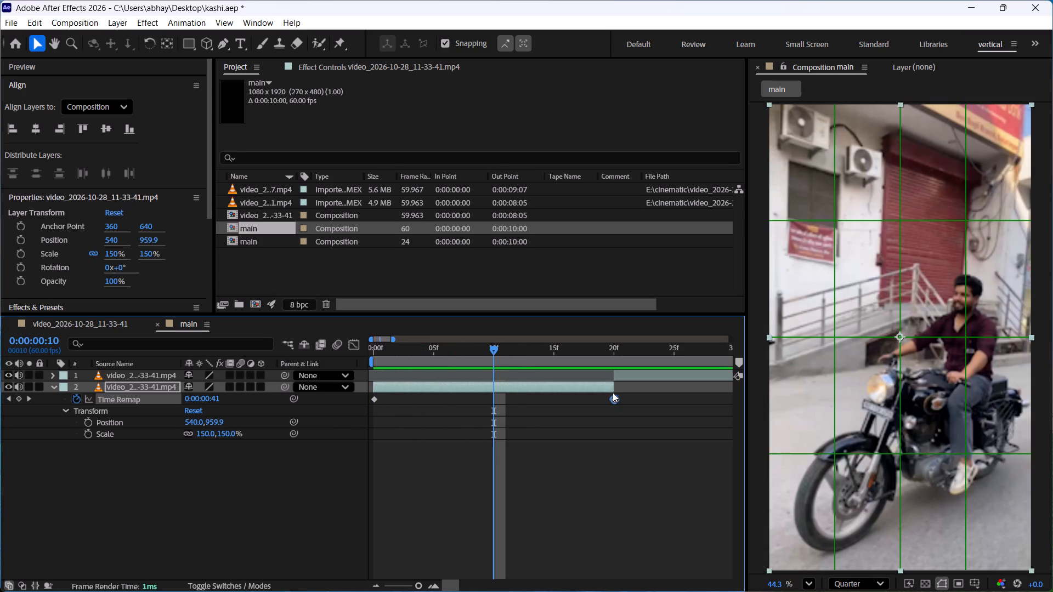
key("ctrl+z")
key("ctrl+z")
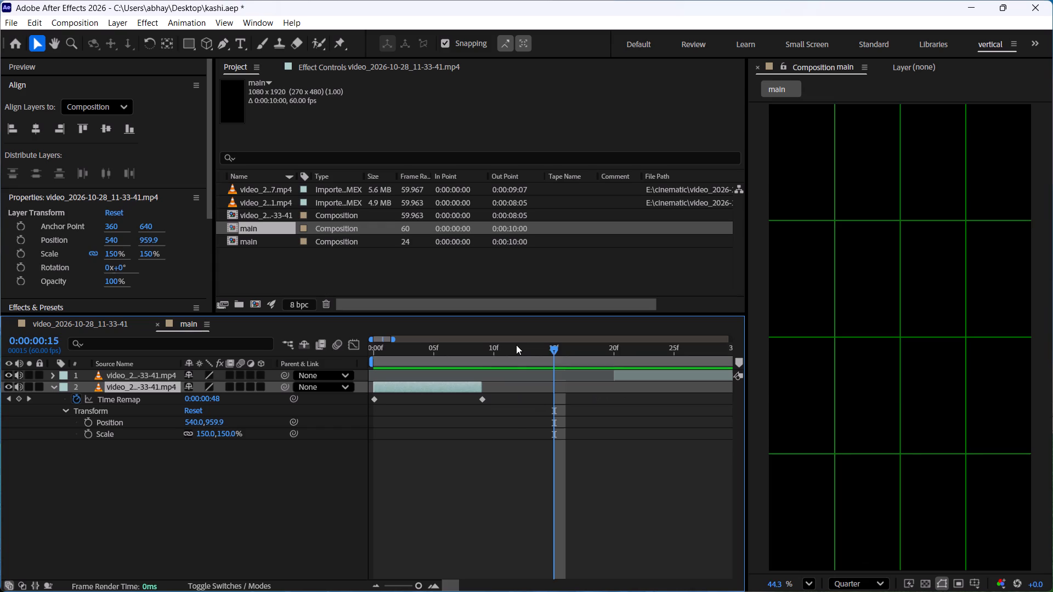
Shift the rest of the motorcycle clip to start at 0:00:00:10 and scrub through the opening frames.
left_click_drag(516, 345, 343, 356)
left_click_drag(668, 372, 518, 369)
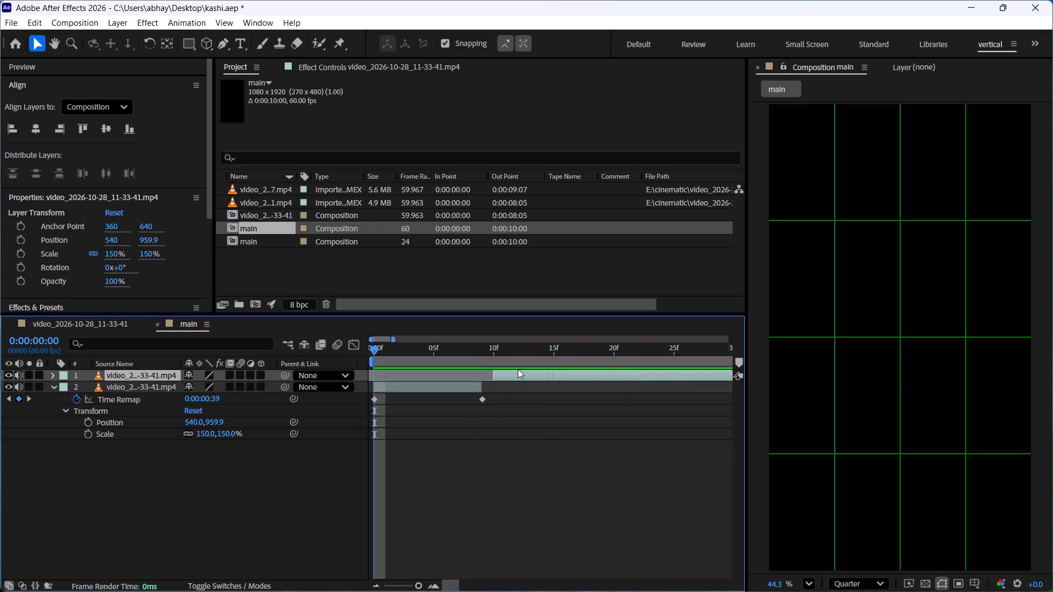
left_click_drag(518, 369, 546, 368)
left_click_drag(426, 348, 460, 364)
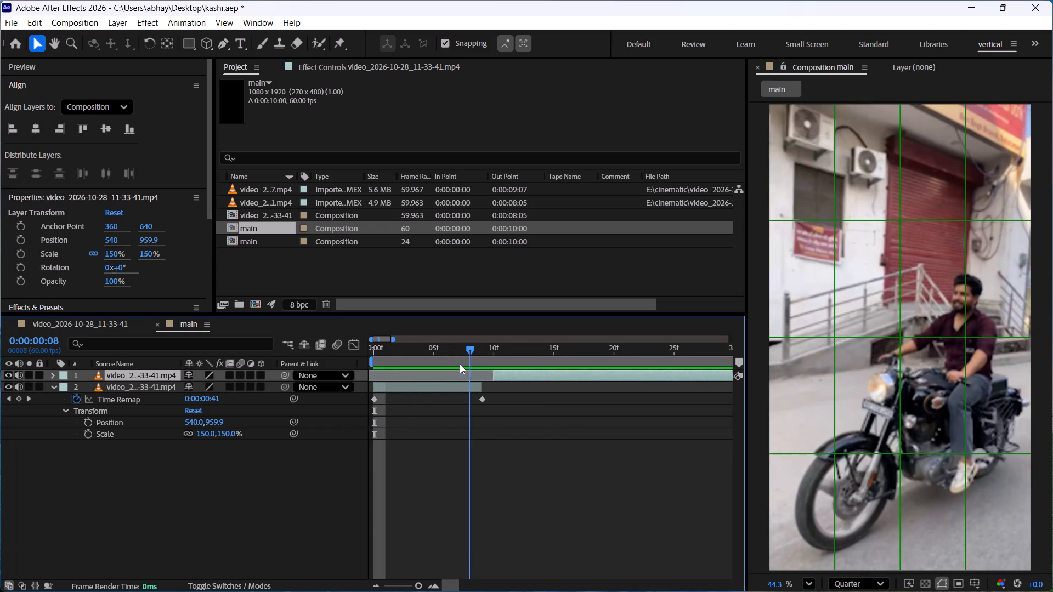
left_click_drag(460, 364, 476, 371)
Set the composition's preview resolution to Full and scrub back to the first frames.
left_click(859, 579)
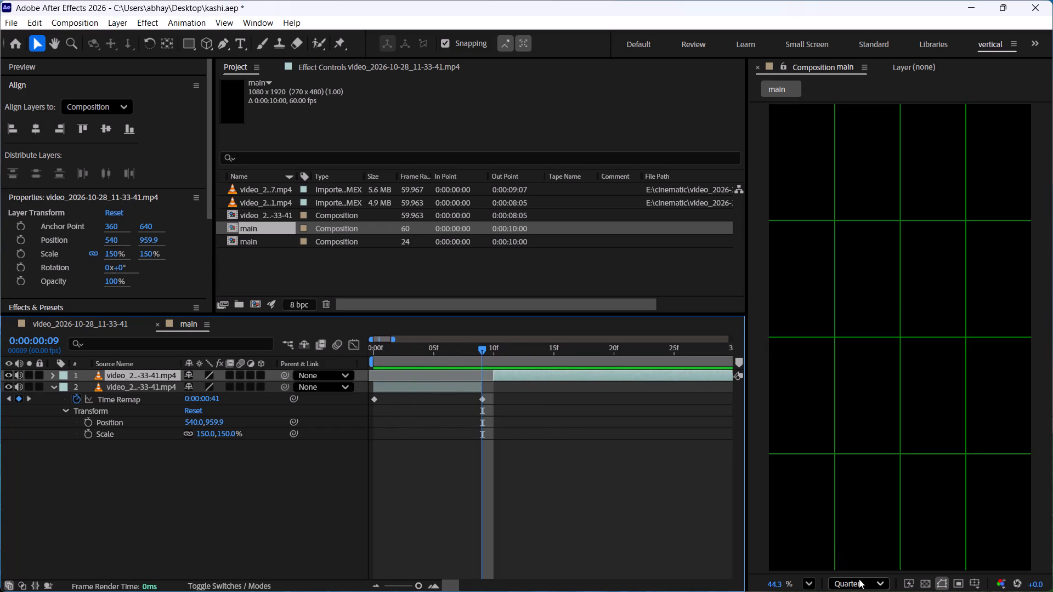
left_click(867, 470)
left_click(863, 584)
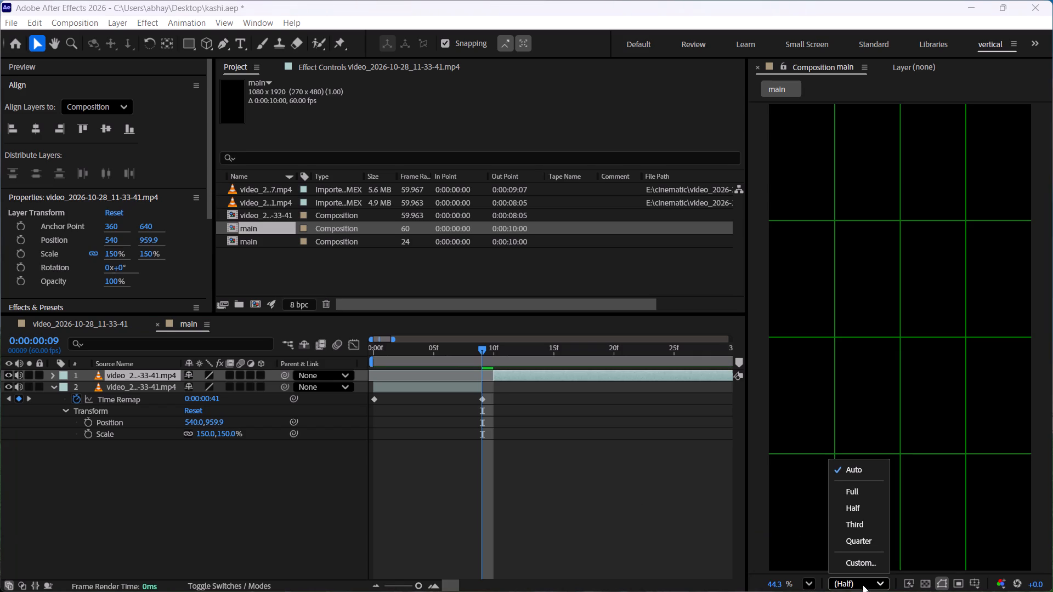
left_click(863, 494)
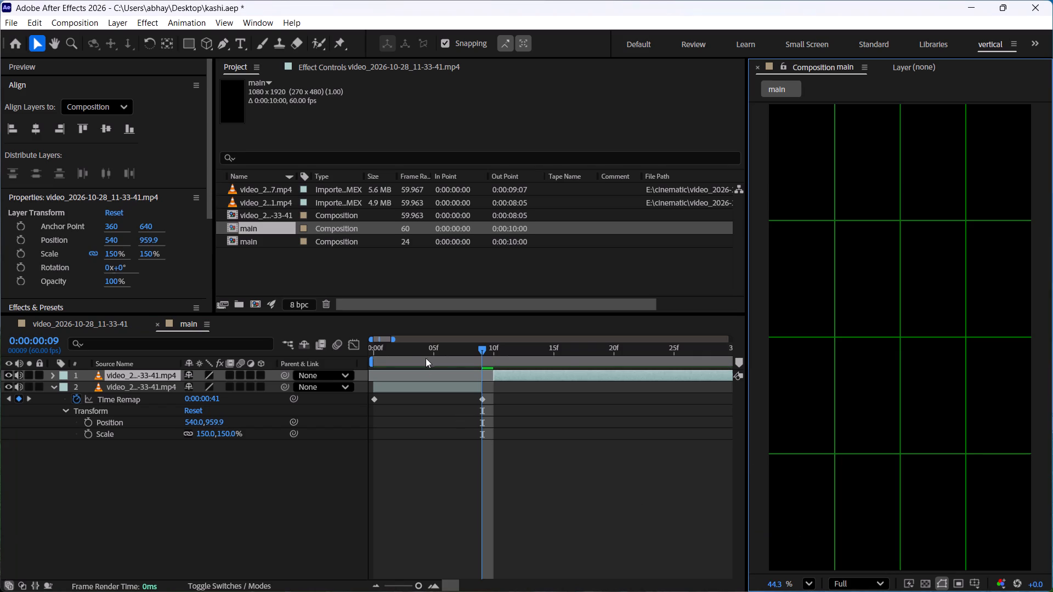
left_click_drag(427, 349, 387, 350)
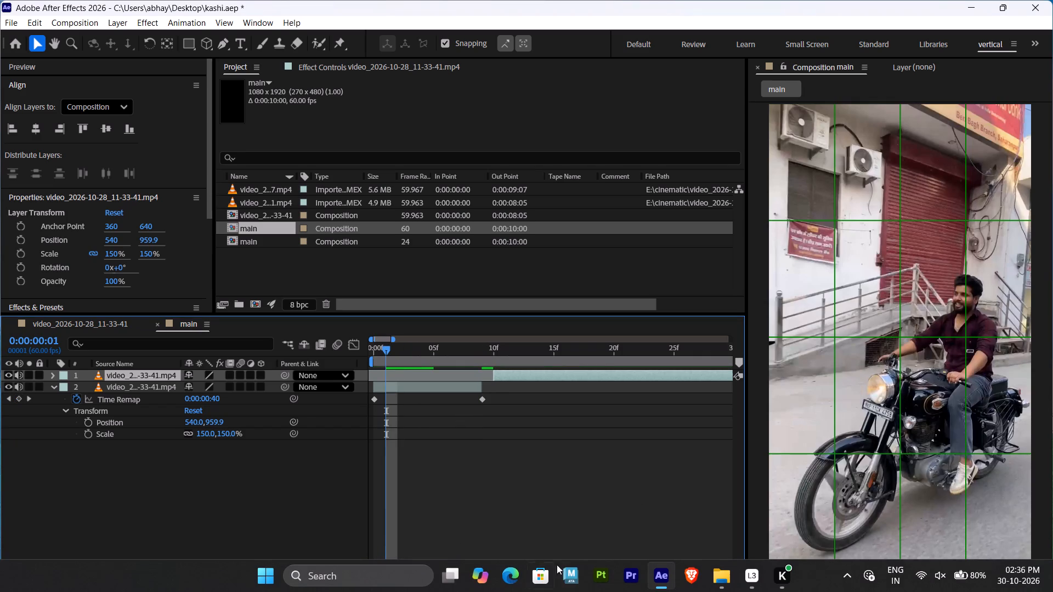
Switch to Armoury Crate, set the laptop's GPU mode to Optimized, and minimise the app.
right_click(808, 577)
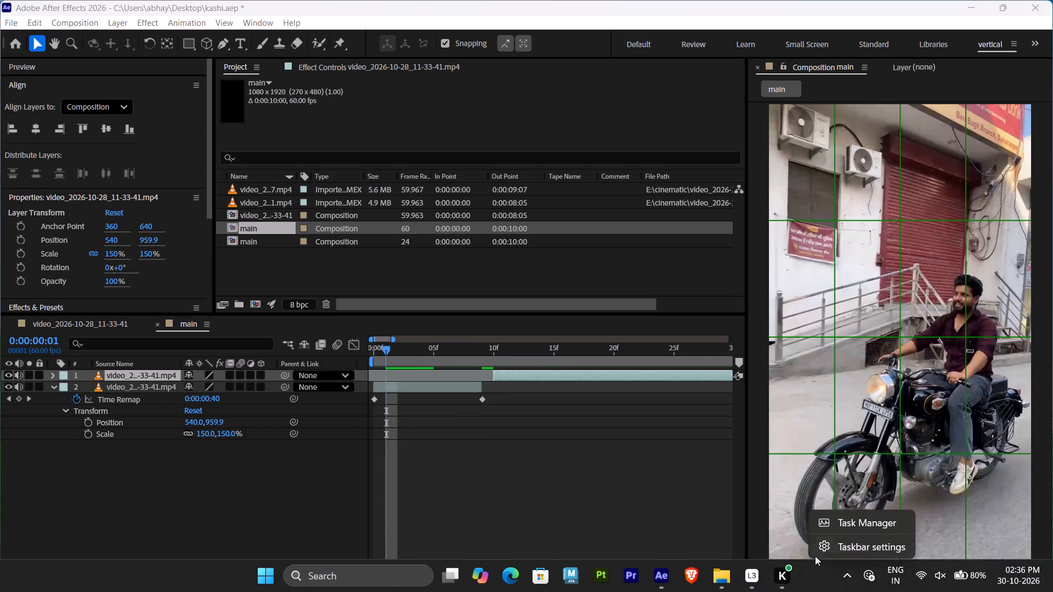
left_click(262, 571)
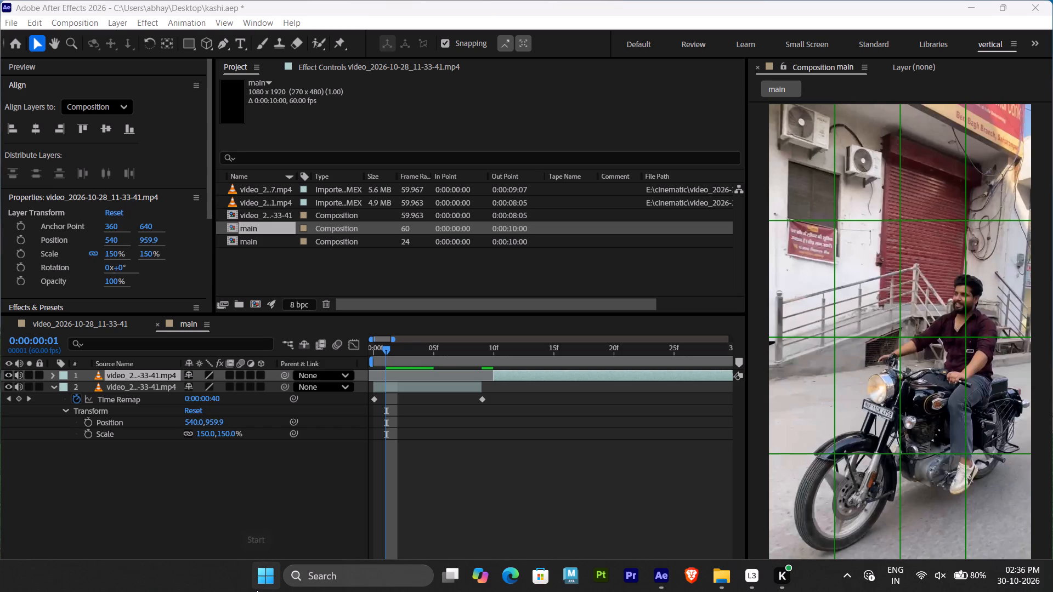
left_click(257, 584)
left_click(345, 217)
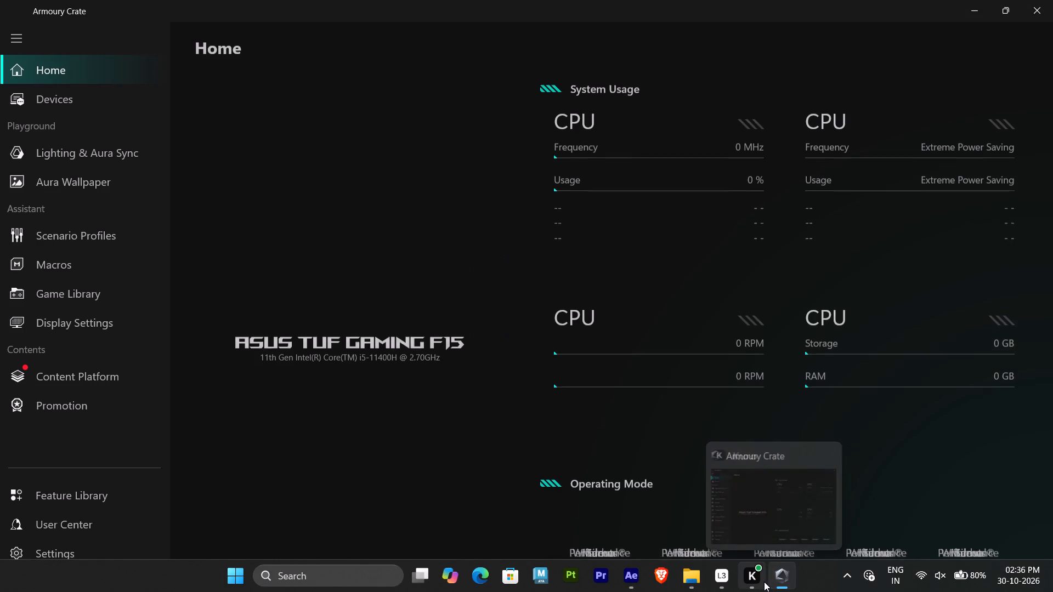
left_click(746, 451)
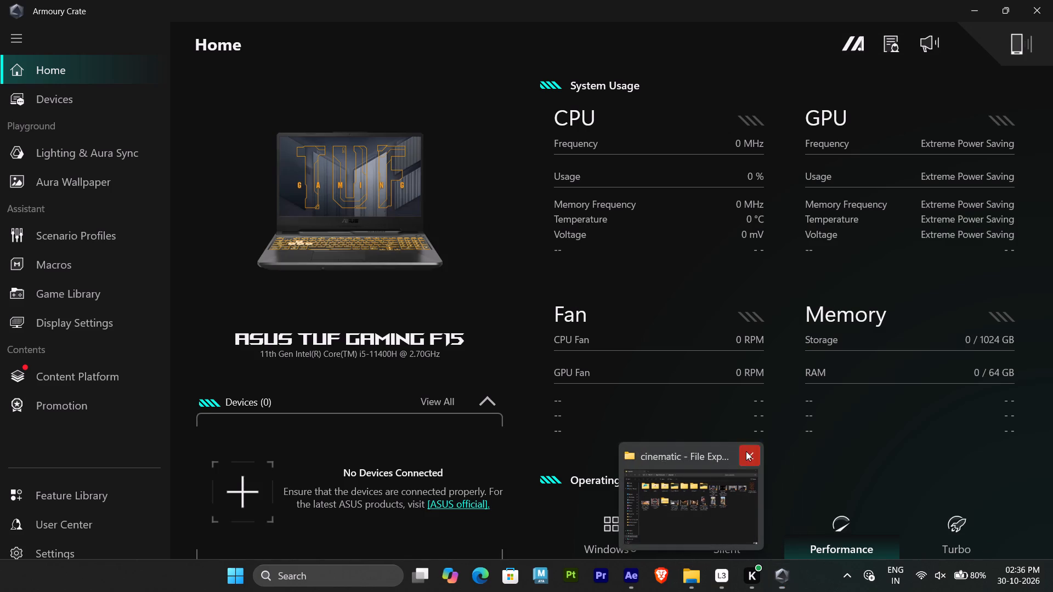
left_click(416, 206)
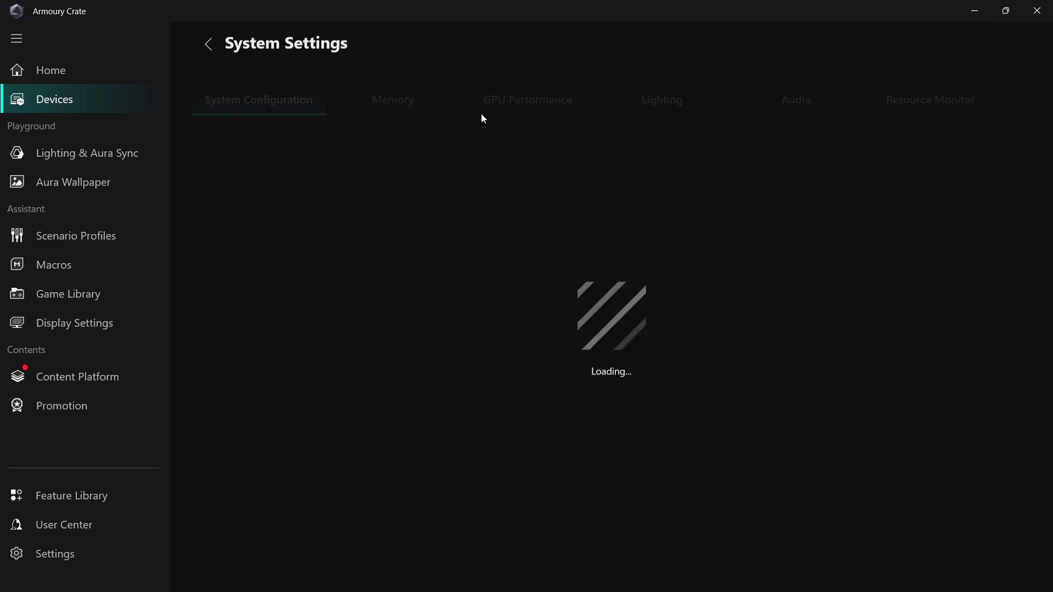
left_click(531, 103)
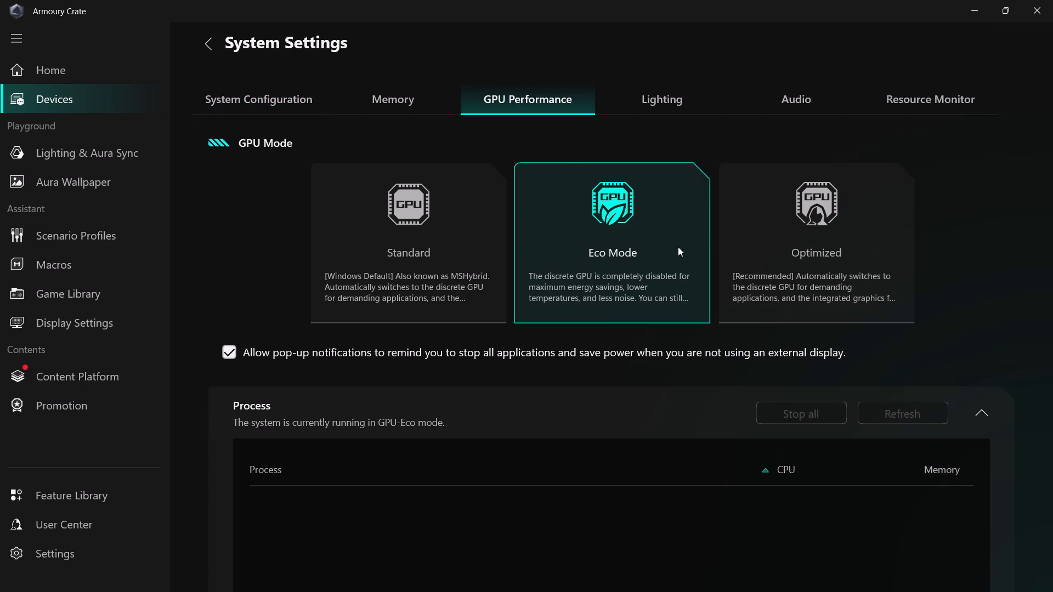
left_click(796, 258)
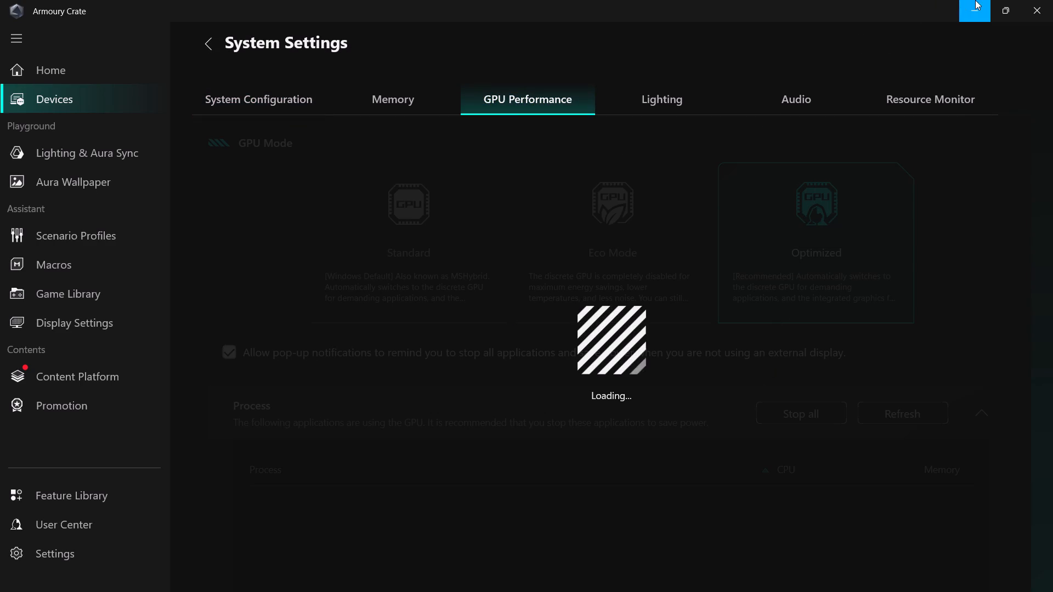
left_click(975, 1)
Scrub the first frames to 0:00:00:02 and collapse the opening piece's properties in the timeline.
left_click_drag(386, 350, 373, 351)
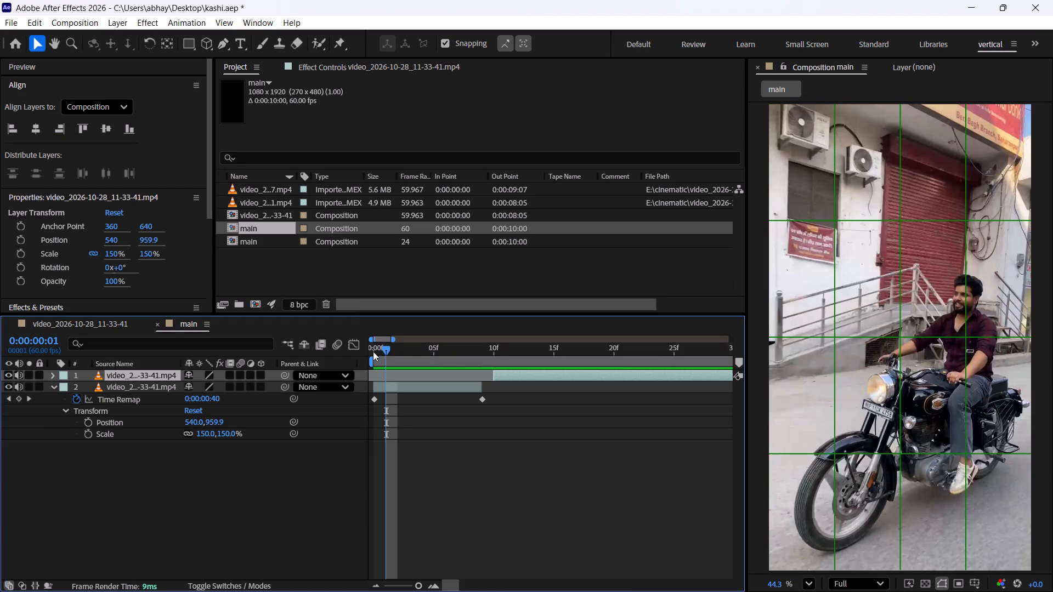
left_click_drag(373, 351, 396, 360)
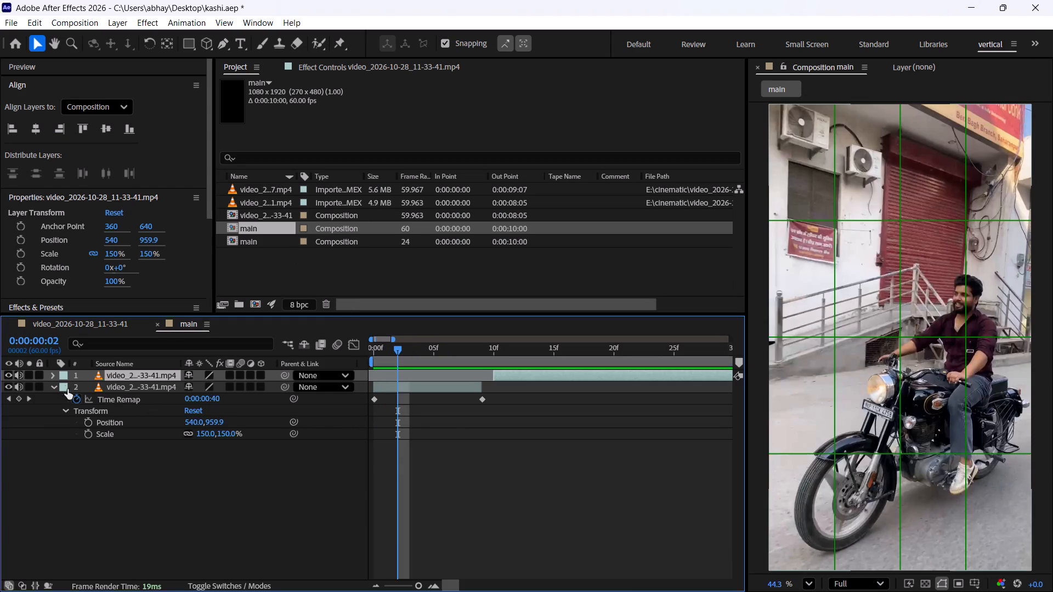
left_click(50, 386)
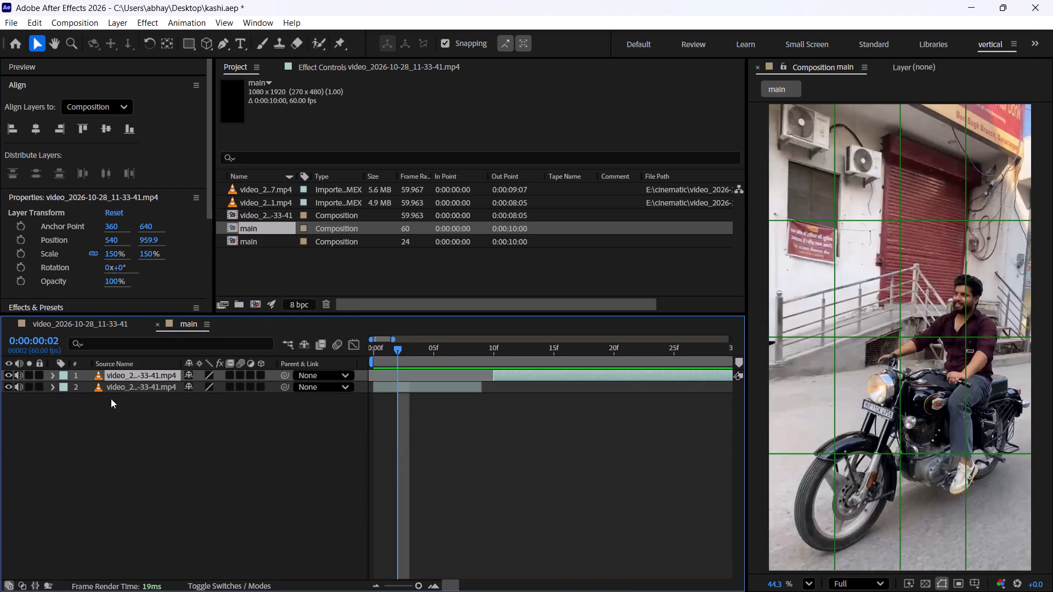
Activate the Roto Brush tool with the opening piece selected, and hide the green grid overlay on the composition.
left_click(116, 381)
left_click(122, 386)
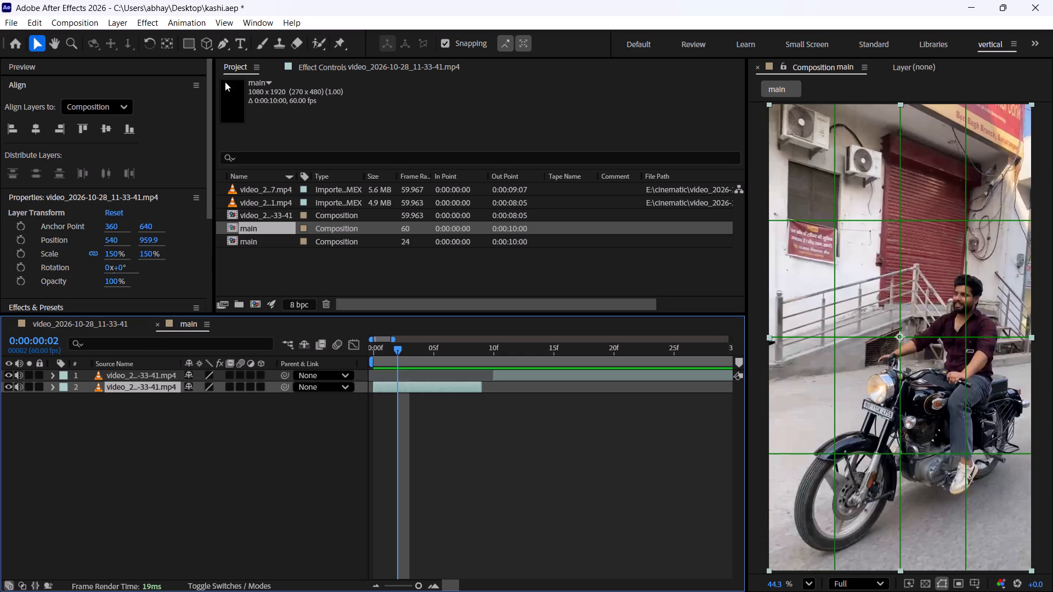
left_click(316, 43)
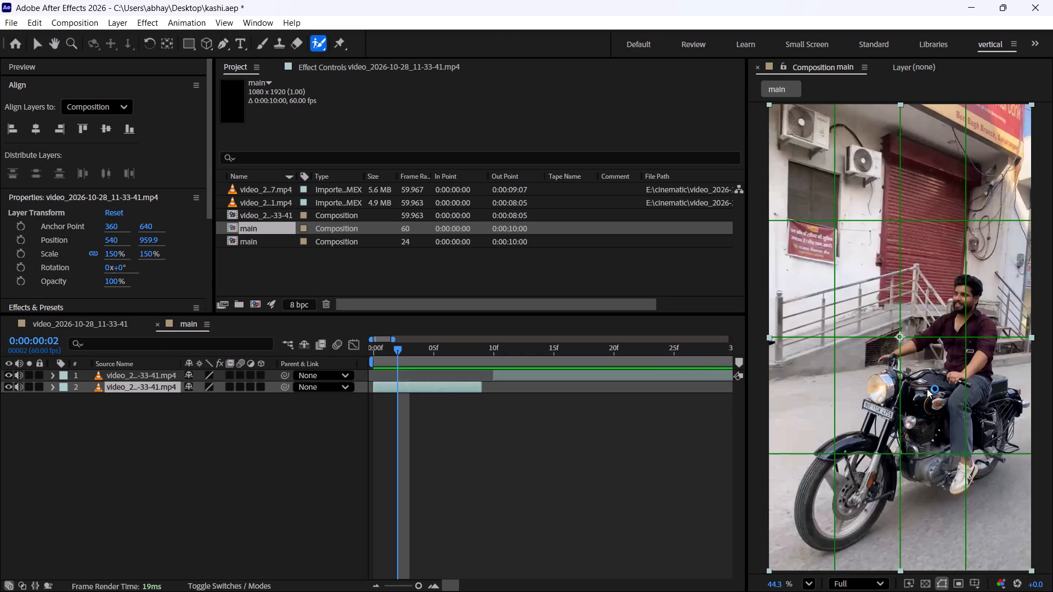
left_click(980, 585)
left_click(928, 500)
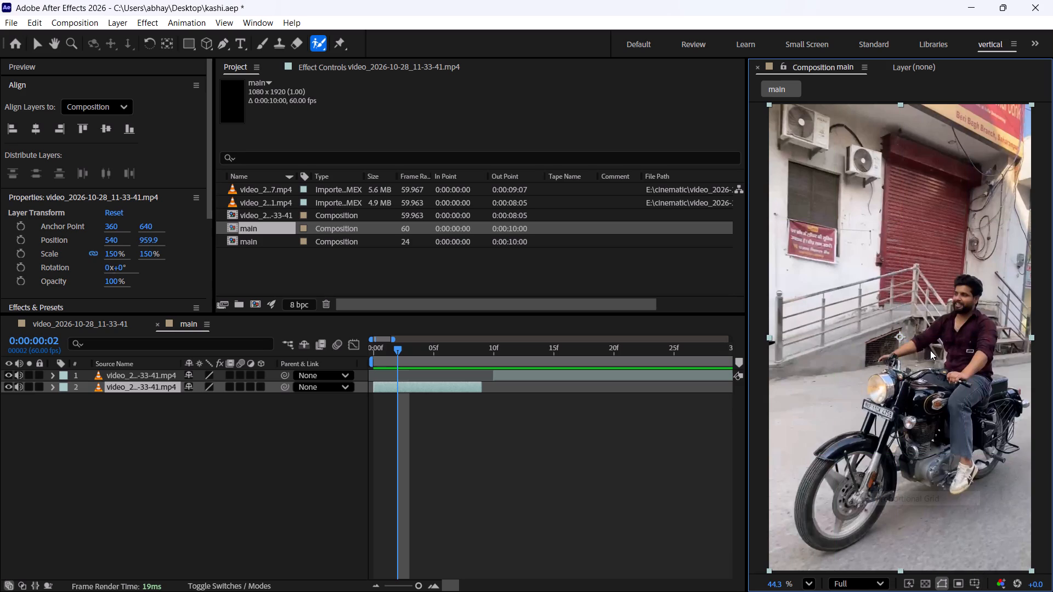
Open the opening piece in its Layer view and paint a Roto Brush foreground stroke over the rider and motorcycle at 0:00:00:02.
double_click(133, 385)
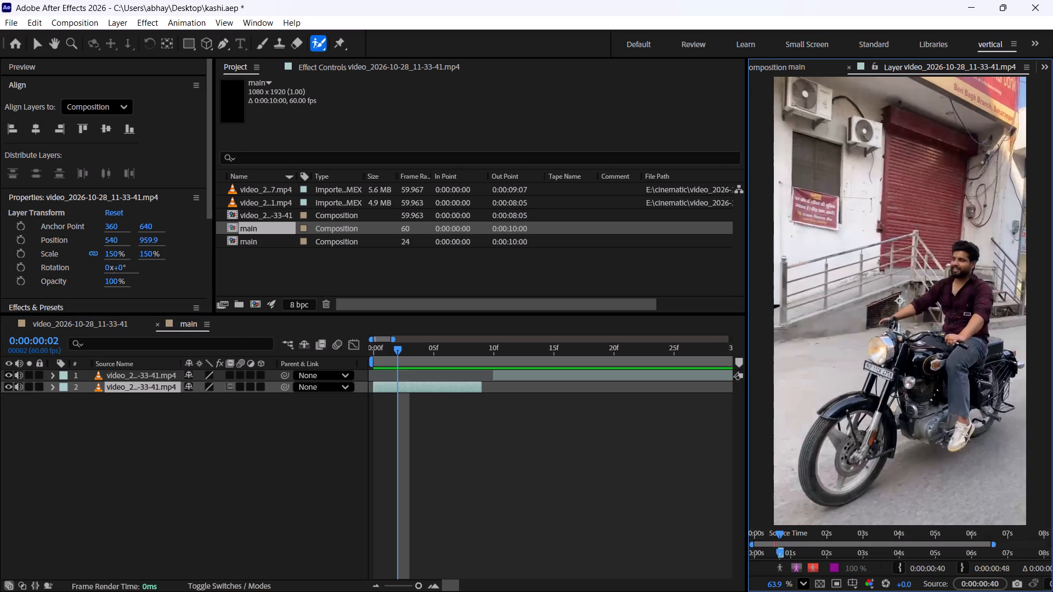
left_click_drag(955, 300, 965, 311)
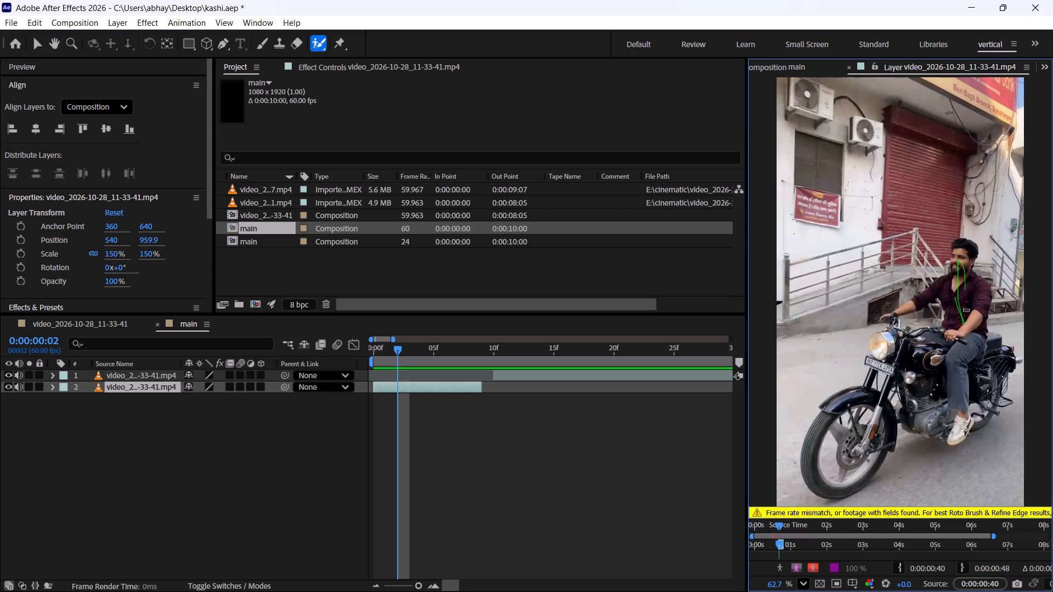
left_click_drag(965, 311, 875, 405)
left_click_drag(875, 405, 978, 373)
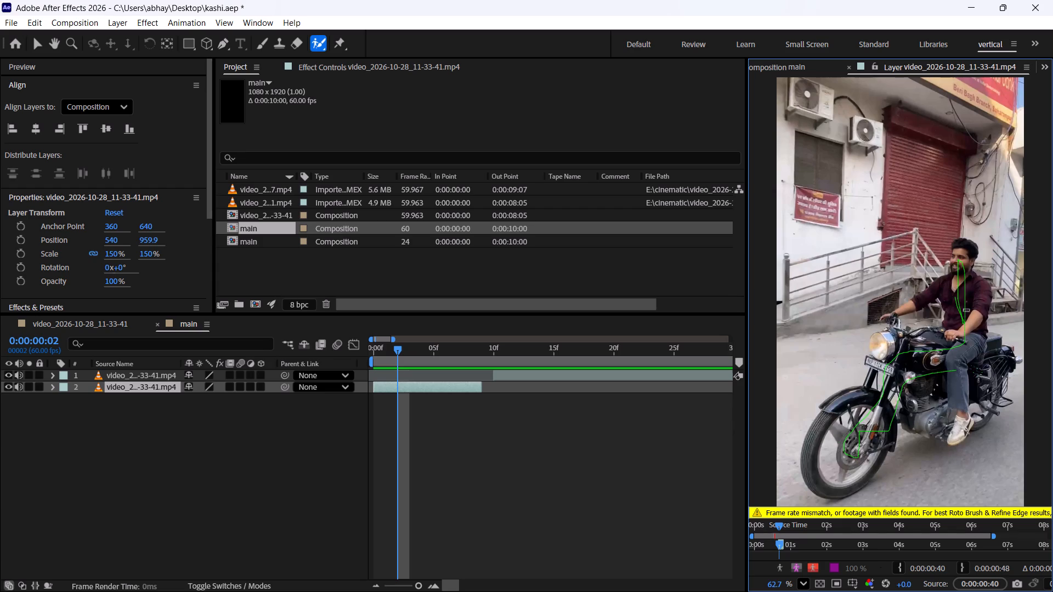
left_click_drag(978, 373, 894, 336)
left_click_drag(894, 336, 945, 290)
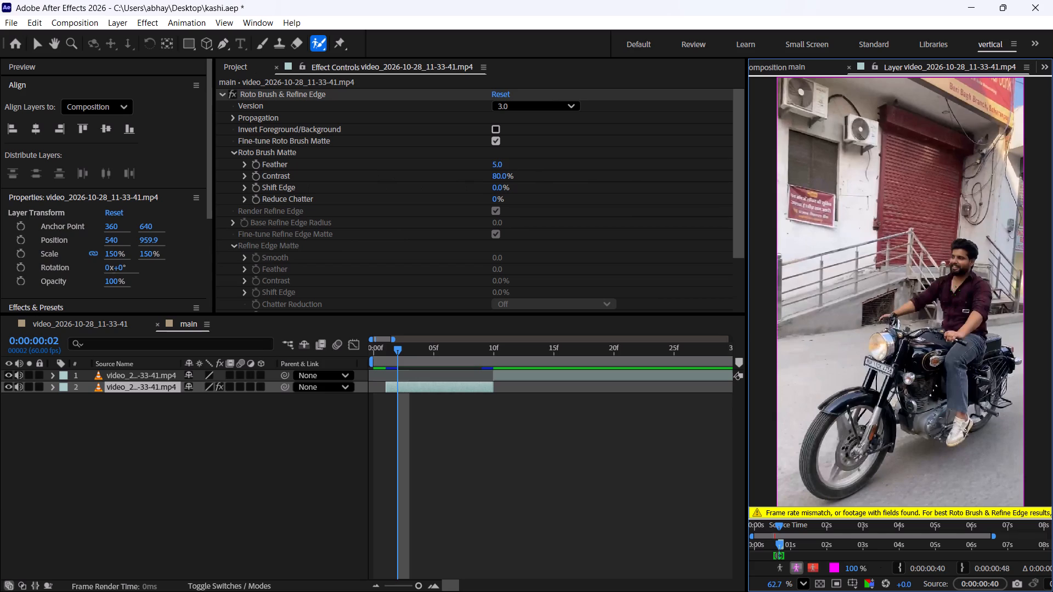
Examine the rider and motorcycle close up, then undo the last Roto Brush action.
scroll(911, 307, "down", 2)
scroll(901, 308, "up", 3)
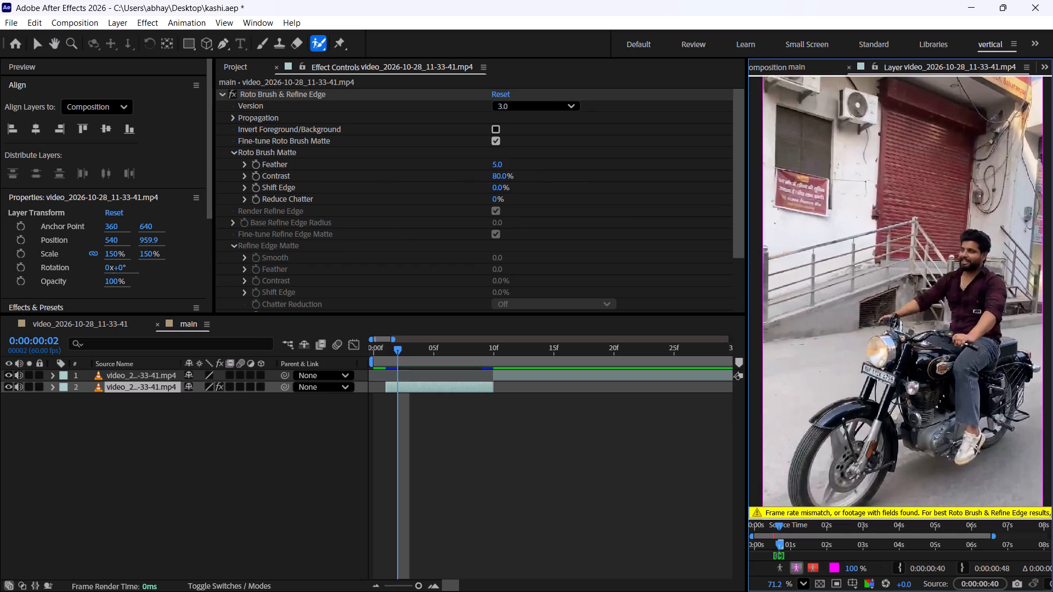
scroll(932, 330, "up", 1)
scroll(915, 329, "down", 2)
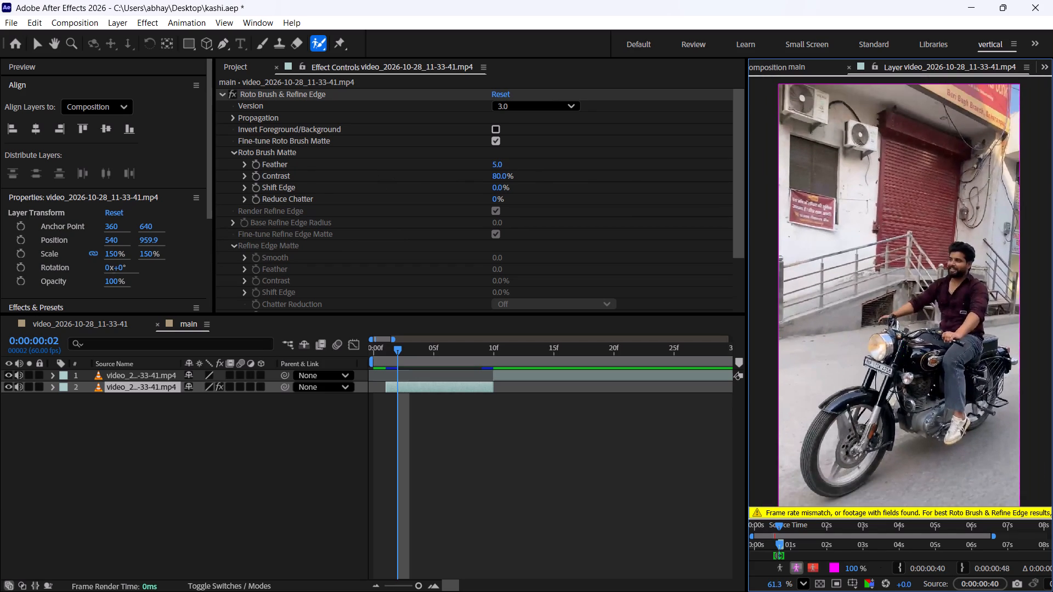
key("h")
key("h")
key("h")
key("h")
key("h")
key("h")
key("h")
key("h")
key("h")
key("h")
key("h")
key("h")
key("h")
key("h")
key("h")
key("h")
key("h")
key("h")
key("h")
key("h")
left_click_drag(933, 303, 879, 276)
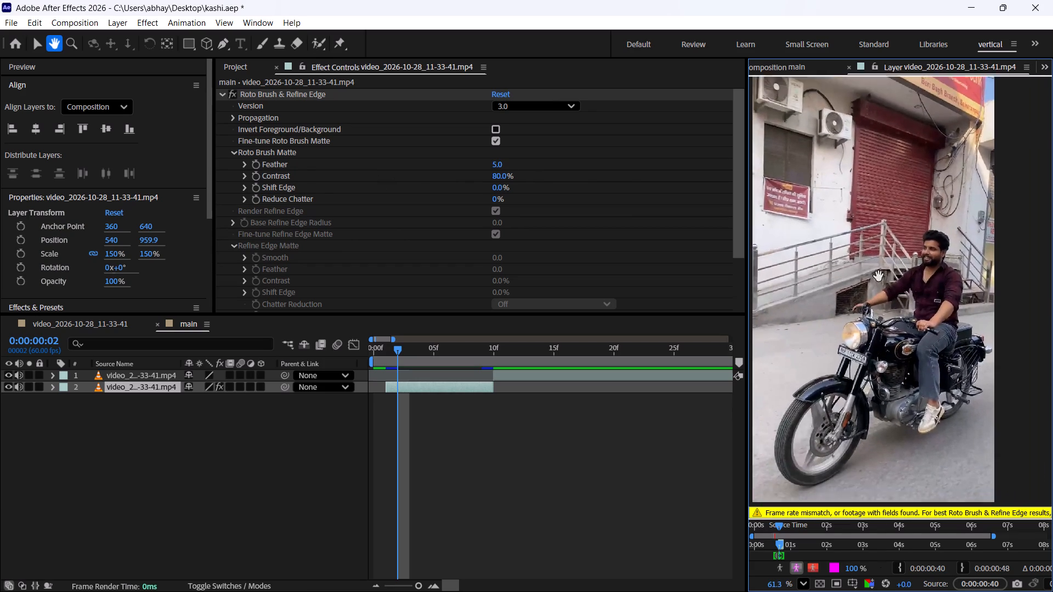
left_click_drag(879, 276, 896, 260)
scroll(913, 304, "up", 4)
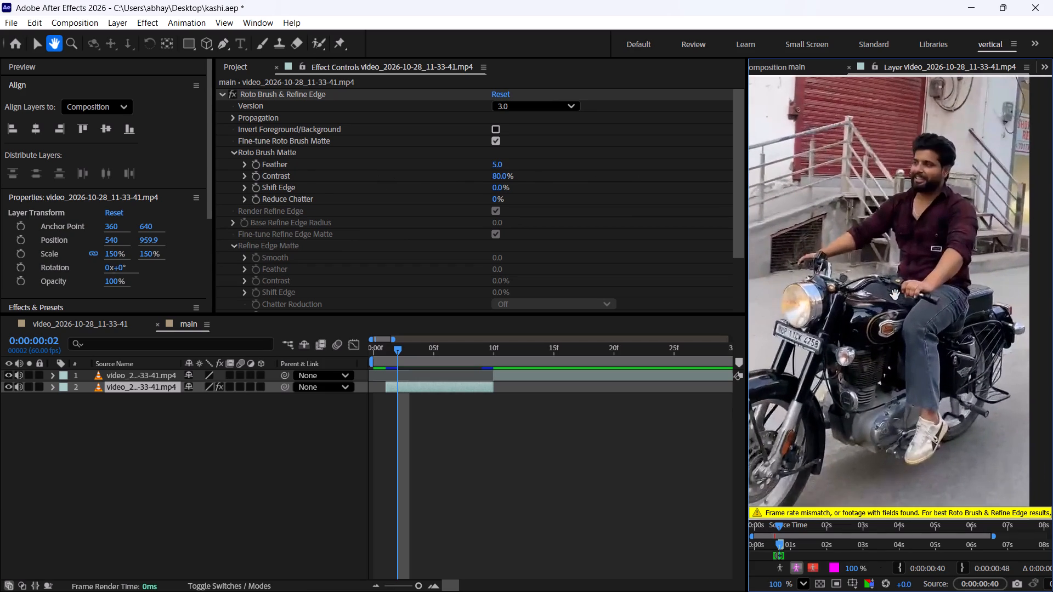
key("ctrl+z")
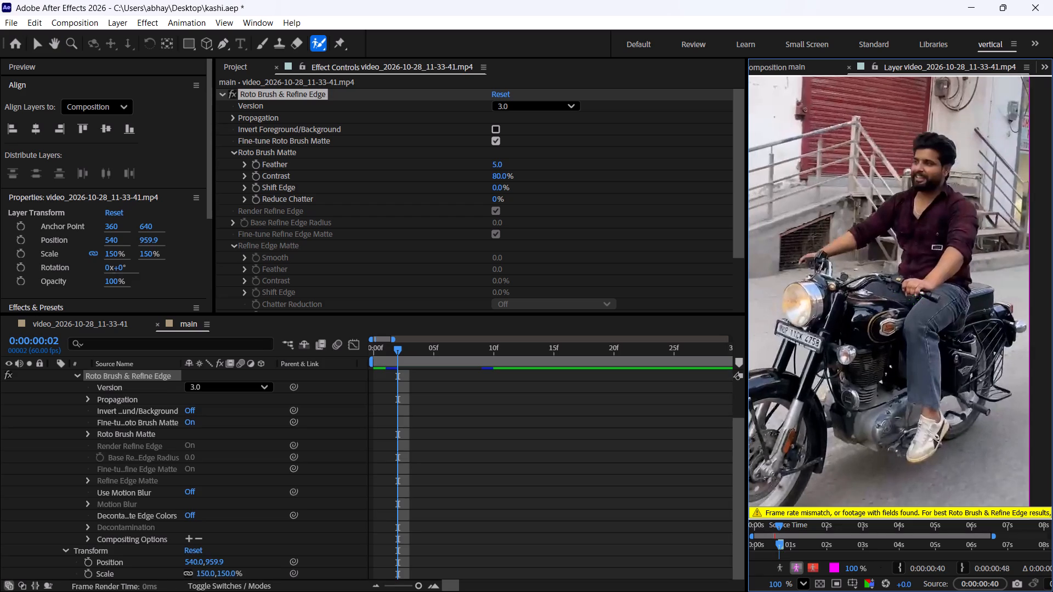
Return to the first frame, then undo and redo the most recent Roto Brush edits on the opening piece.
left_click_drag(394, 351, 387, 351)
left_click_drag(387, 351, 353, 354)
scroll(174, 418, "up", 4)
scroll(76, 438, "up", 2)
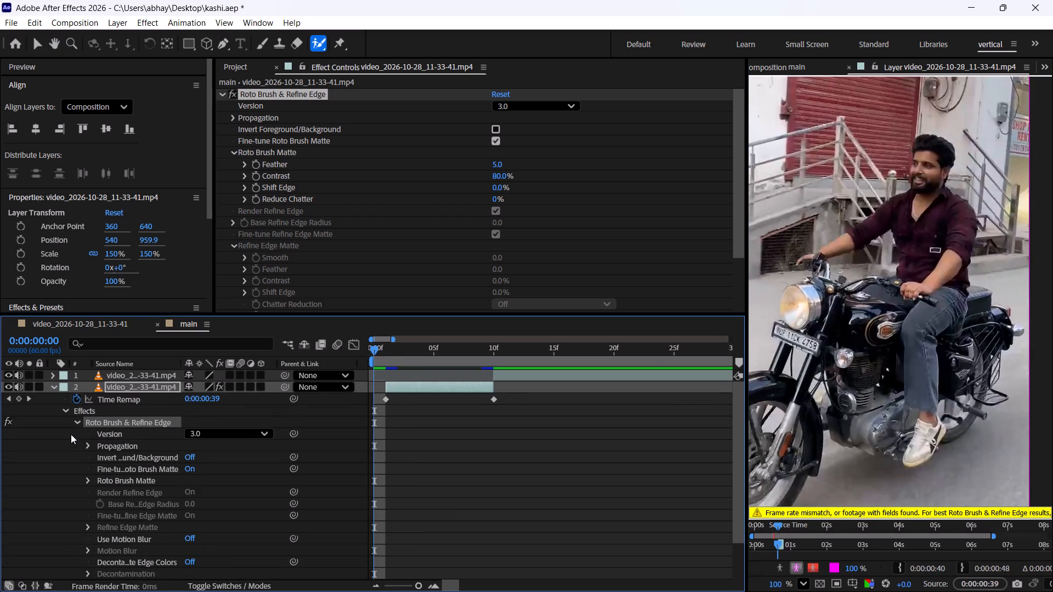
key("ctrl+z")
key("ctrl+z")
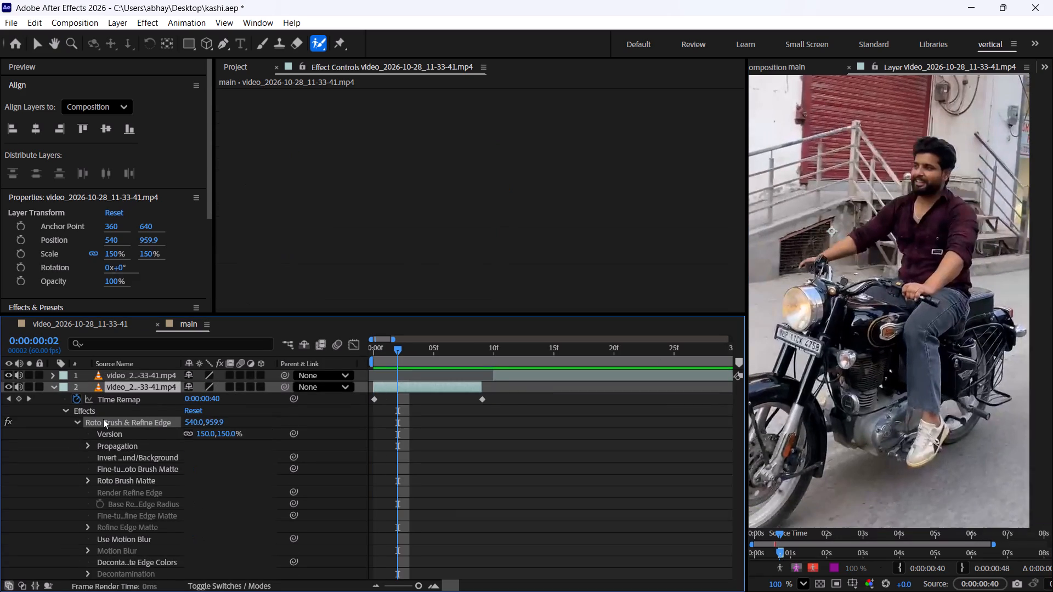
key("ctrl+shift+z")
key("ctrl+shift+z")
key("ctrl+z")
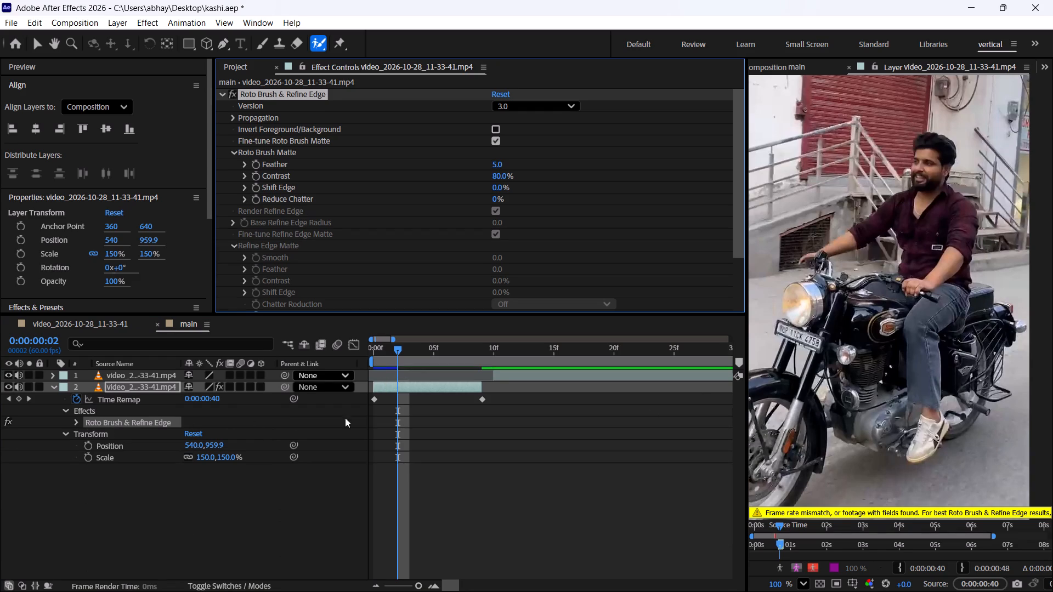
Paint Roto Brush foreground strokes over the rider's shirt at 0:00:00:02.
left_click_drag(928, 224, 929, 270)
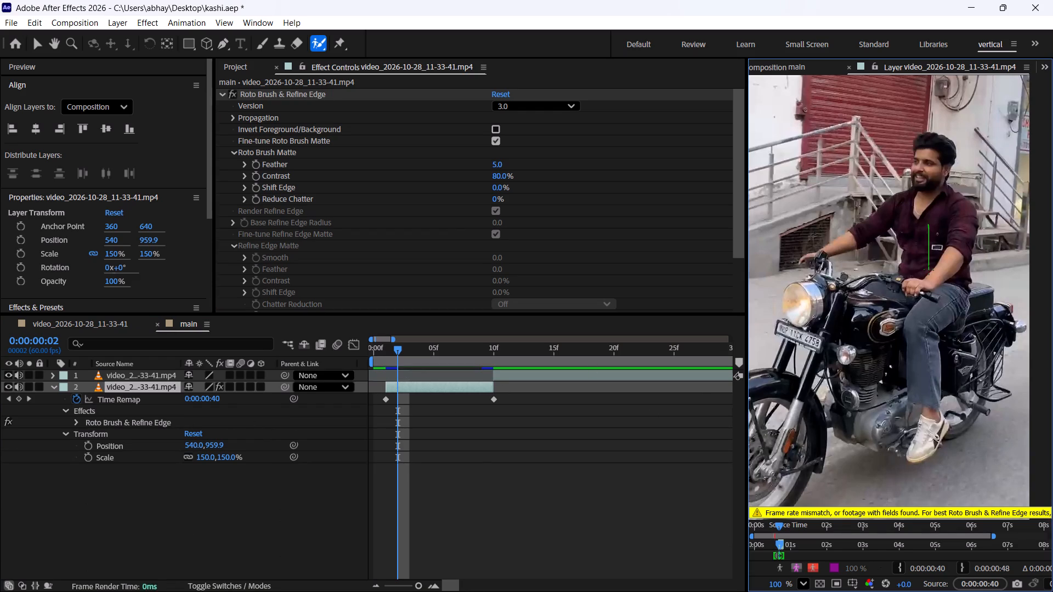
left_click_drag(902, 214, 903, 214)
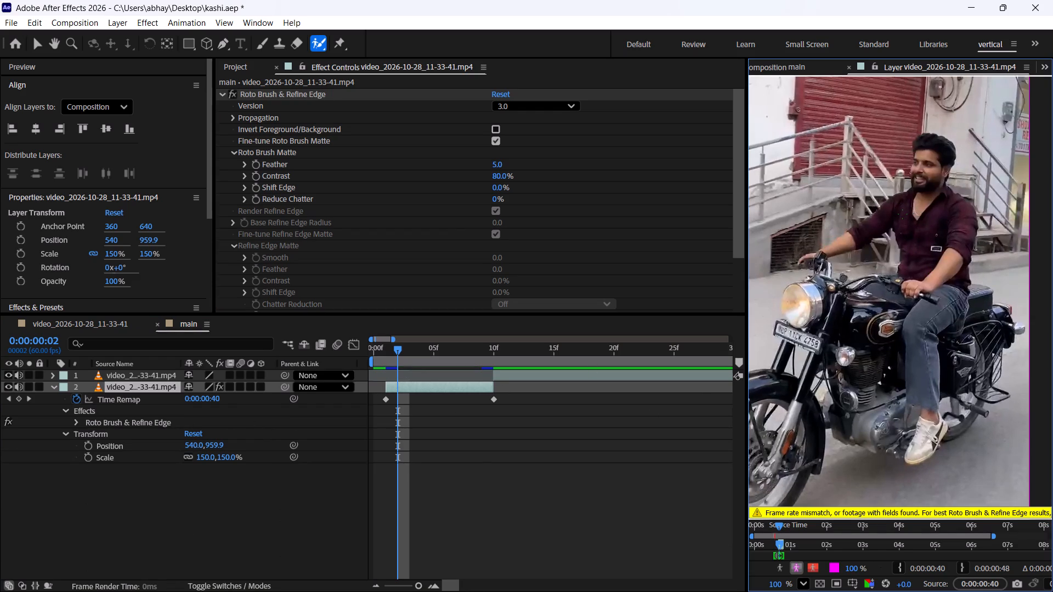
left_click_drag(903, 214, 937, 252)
Adjust the width of the Layer viewer and fit the whole vertical frame inside it.
left_click_drag(747, 364, 503, 400)
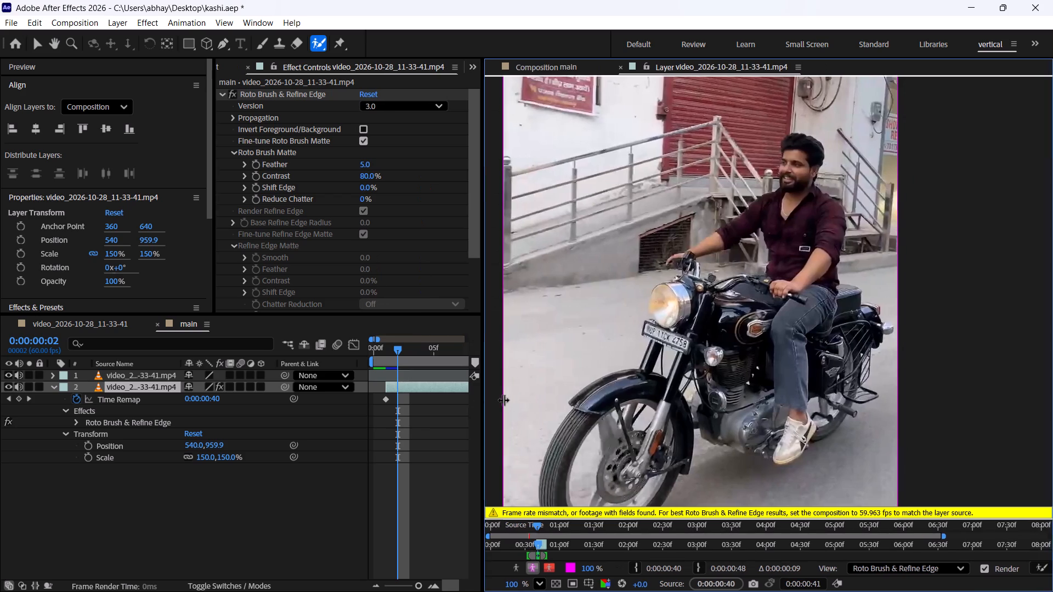
left_click_drag(503, 400, 768, 405)
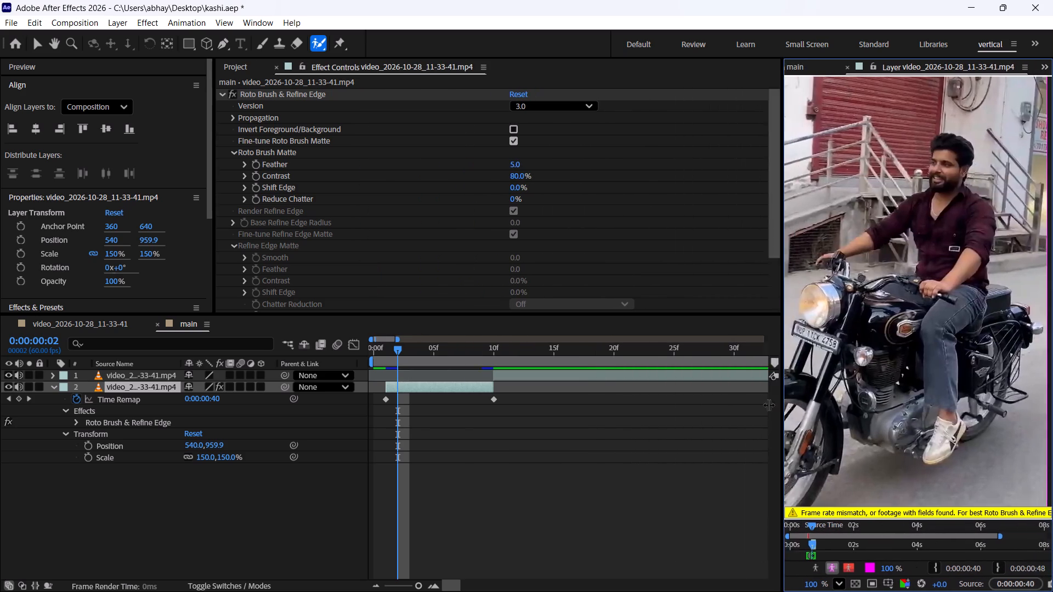
left_click_drag(768, 405, 761, 407)
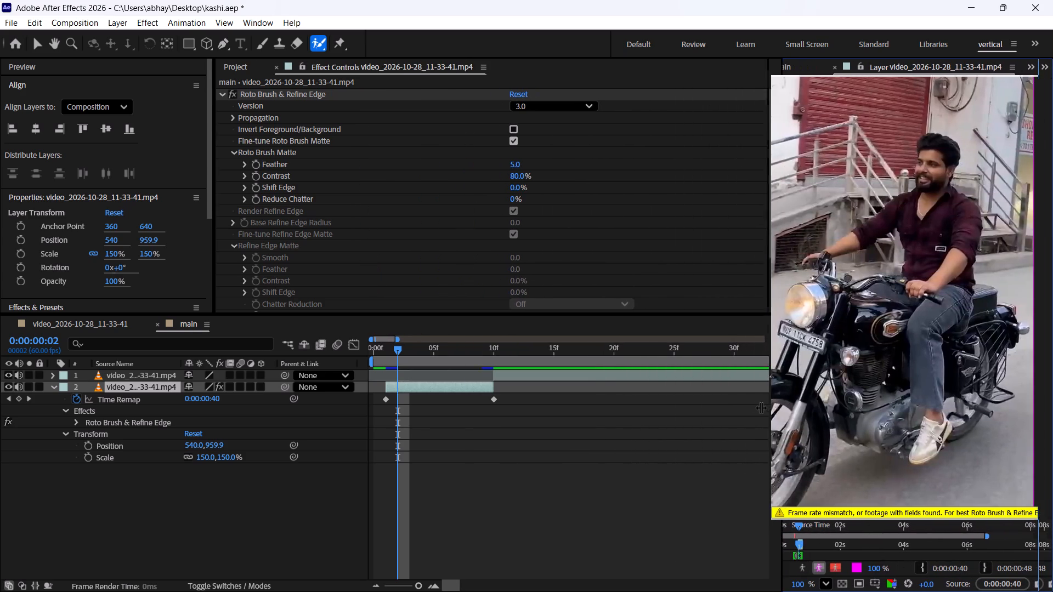
left_click_drag(761, 407, 724, 407)
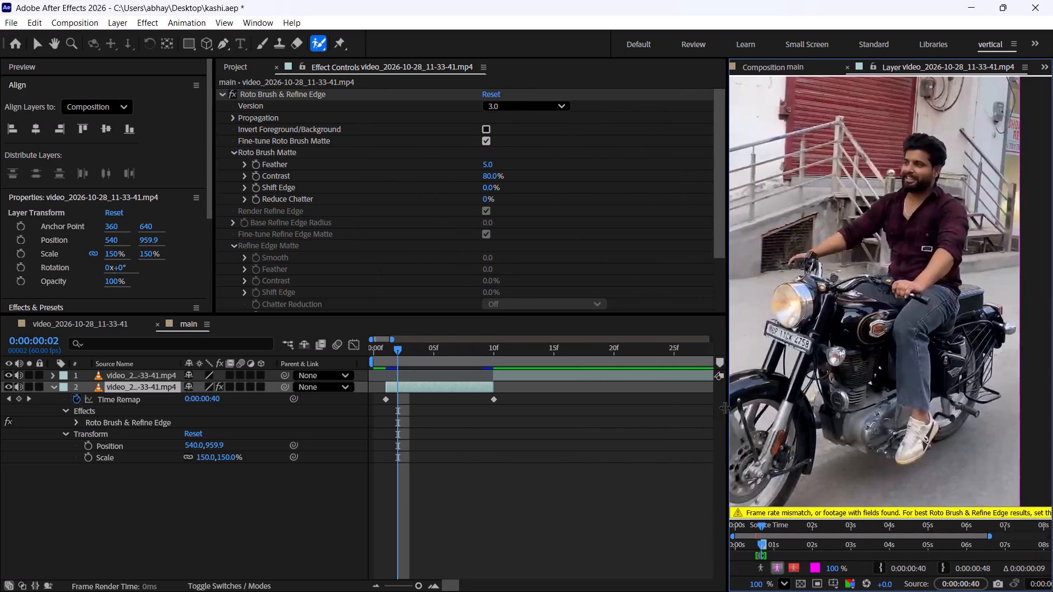
left_click_drag(724, 407, 712, 407)
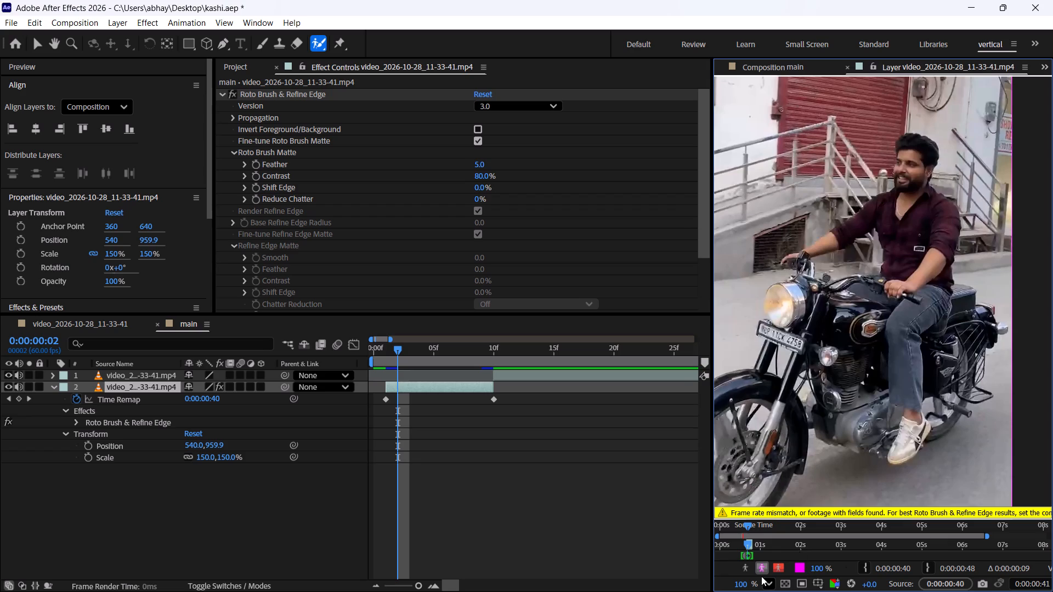
left_click(766, 584)
left_click(801, 316)
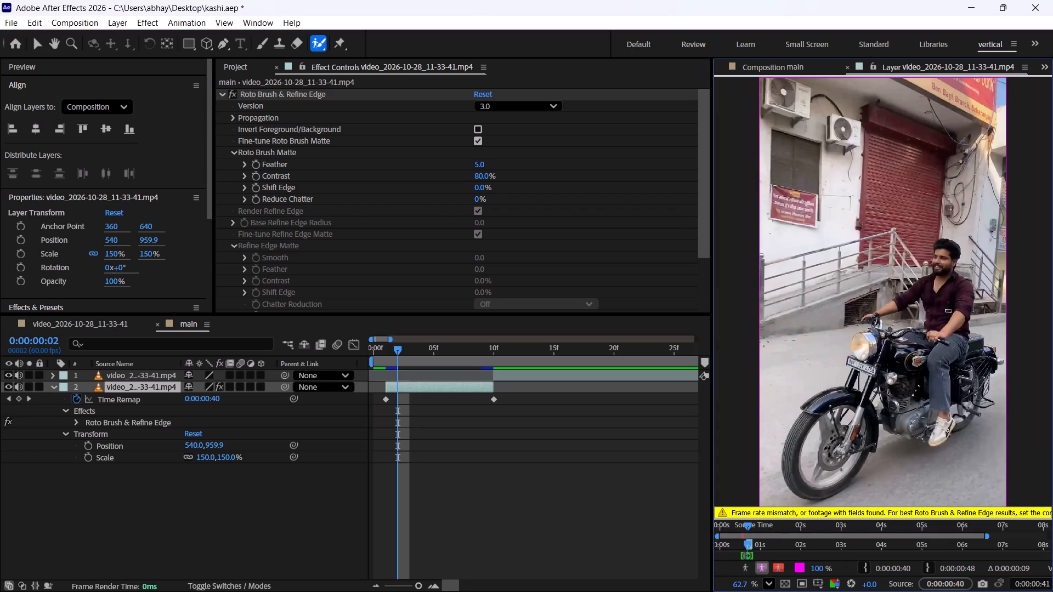
left_click_drag(711, 355, 777, 364)
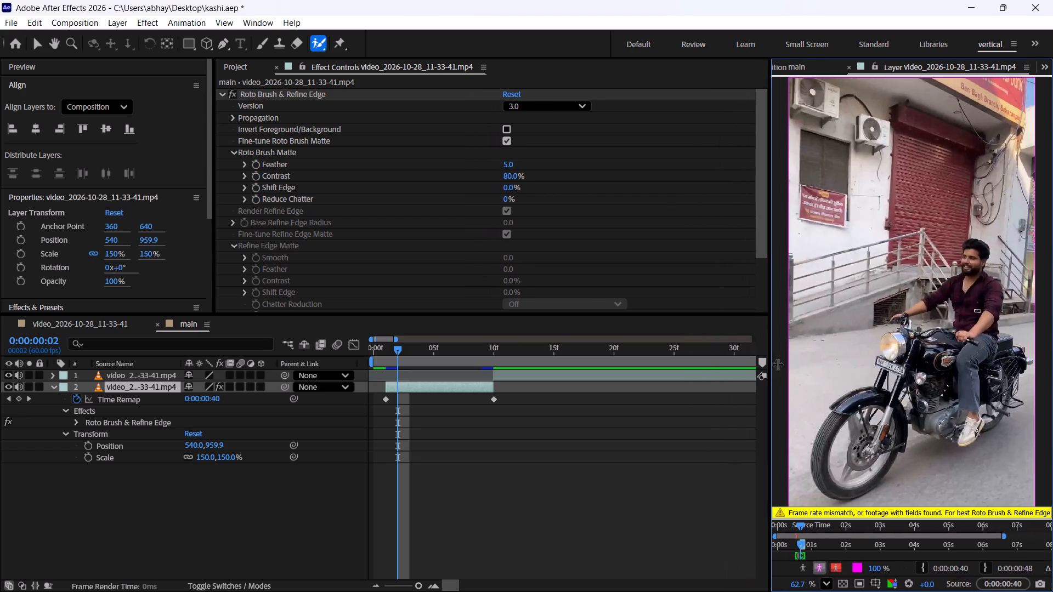
left_click_drag(777, 364, 778, 364)
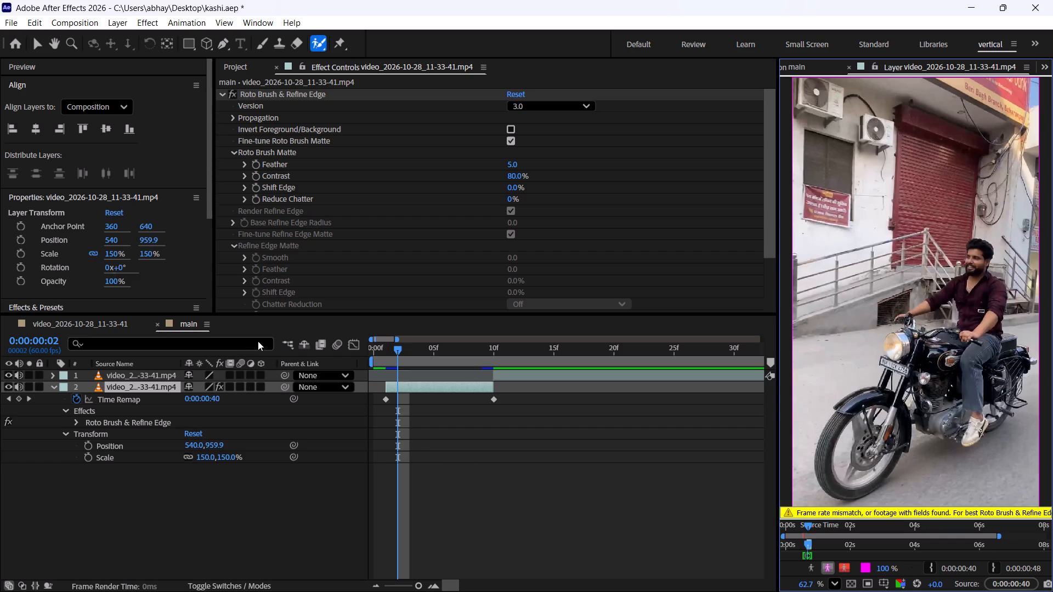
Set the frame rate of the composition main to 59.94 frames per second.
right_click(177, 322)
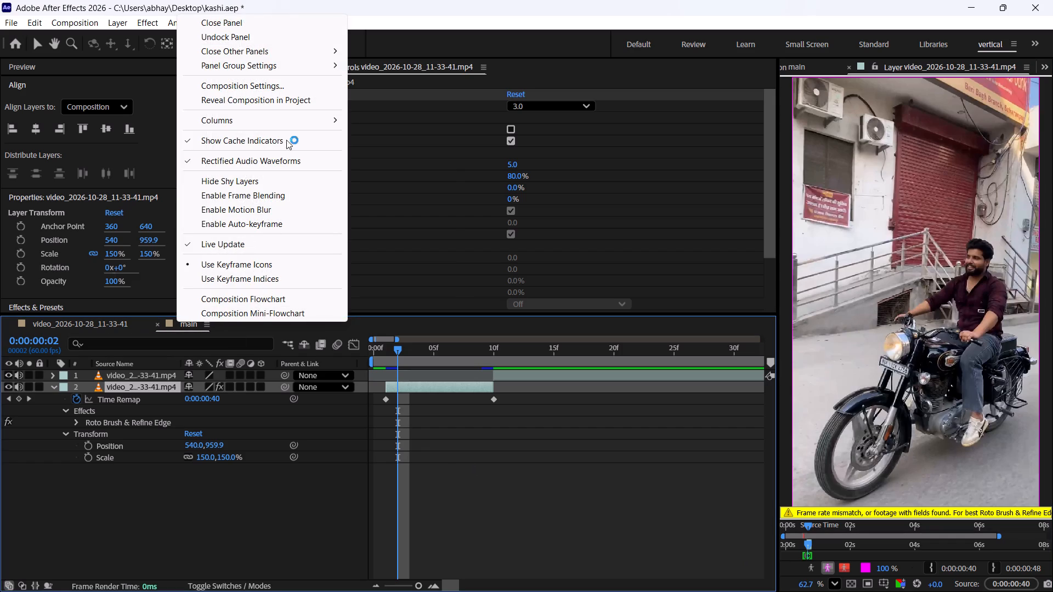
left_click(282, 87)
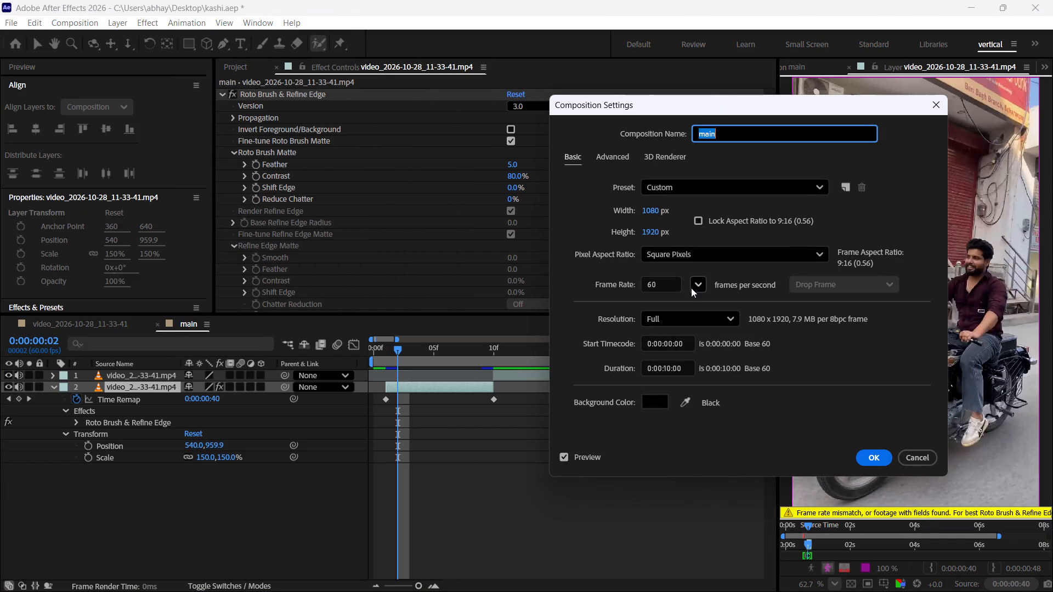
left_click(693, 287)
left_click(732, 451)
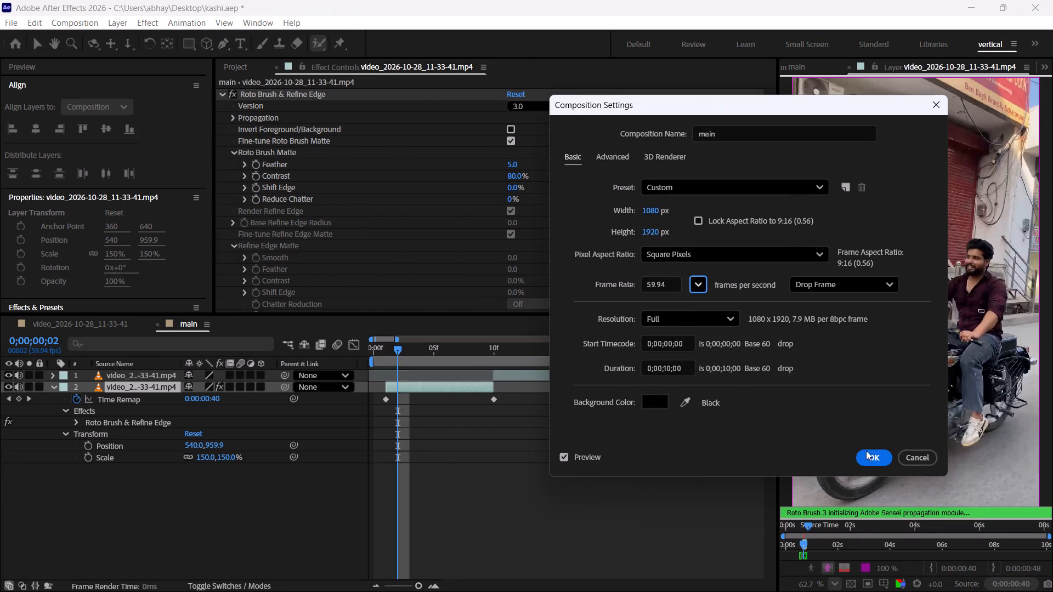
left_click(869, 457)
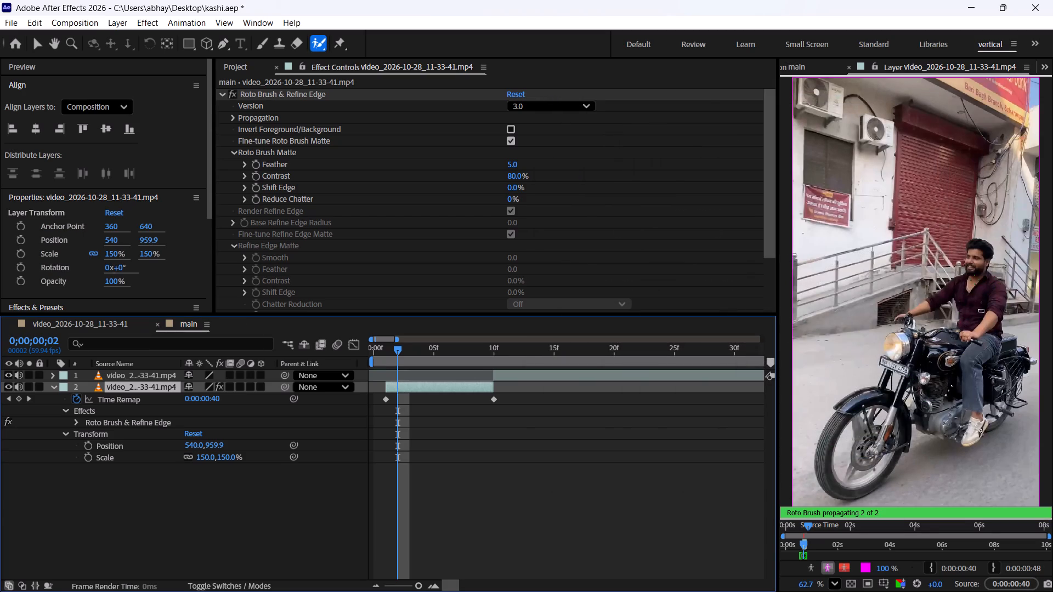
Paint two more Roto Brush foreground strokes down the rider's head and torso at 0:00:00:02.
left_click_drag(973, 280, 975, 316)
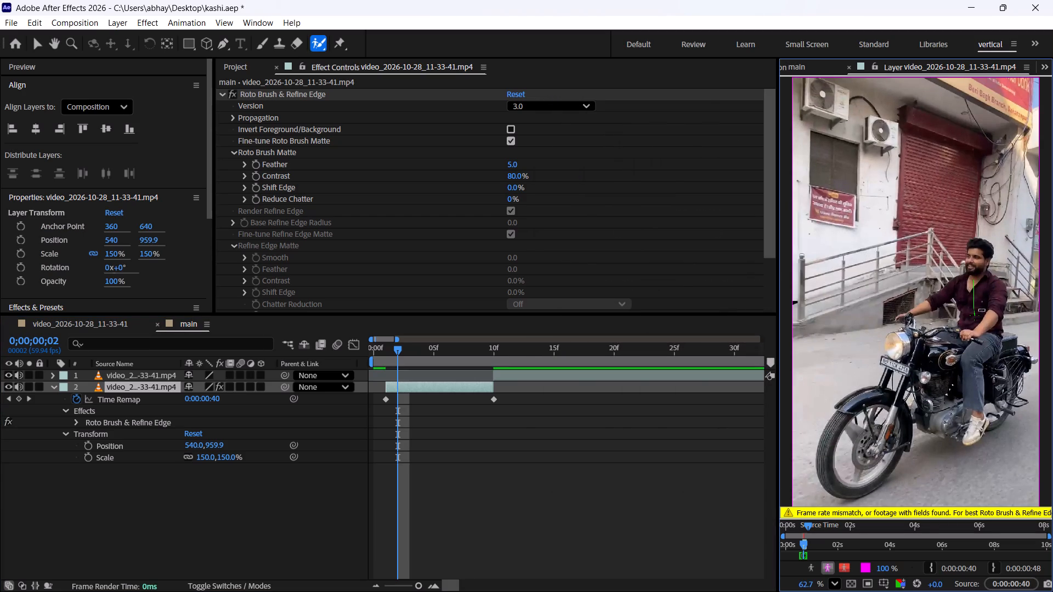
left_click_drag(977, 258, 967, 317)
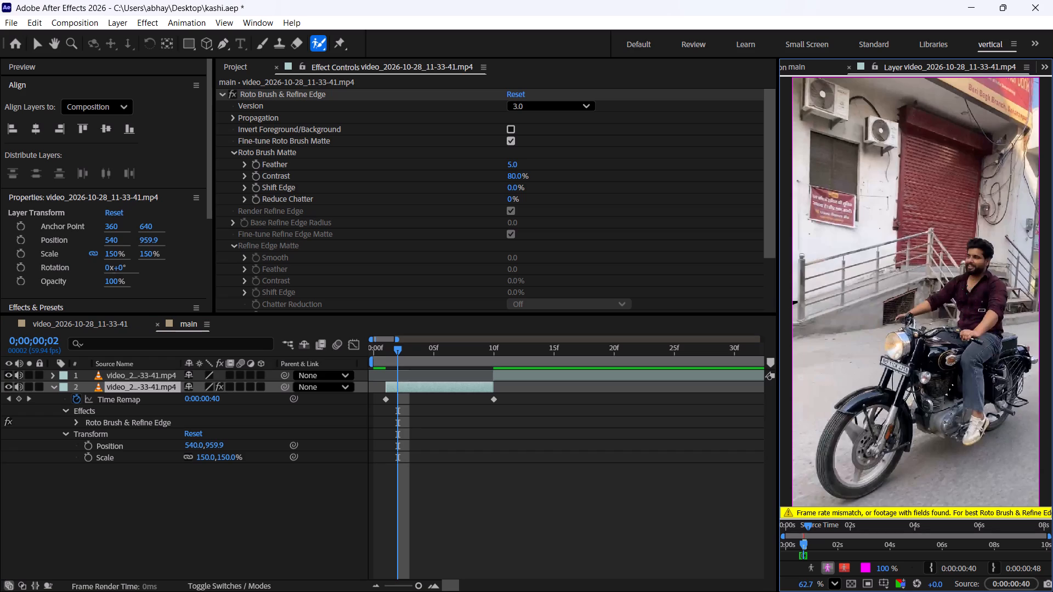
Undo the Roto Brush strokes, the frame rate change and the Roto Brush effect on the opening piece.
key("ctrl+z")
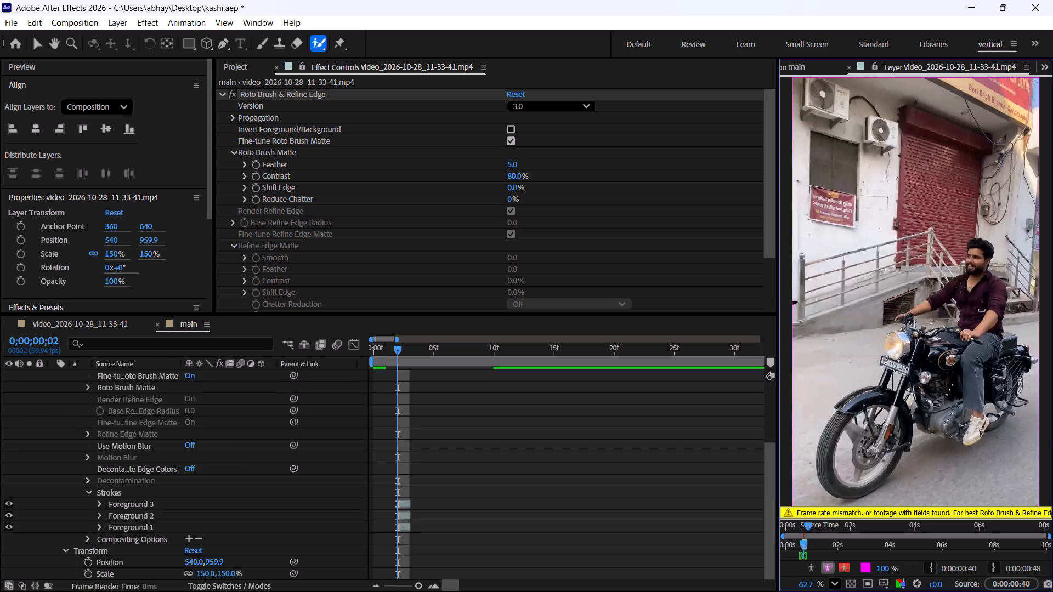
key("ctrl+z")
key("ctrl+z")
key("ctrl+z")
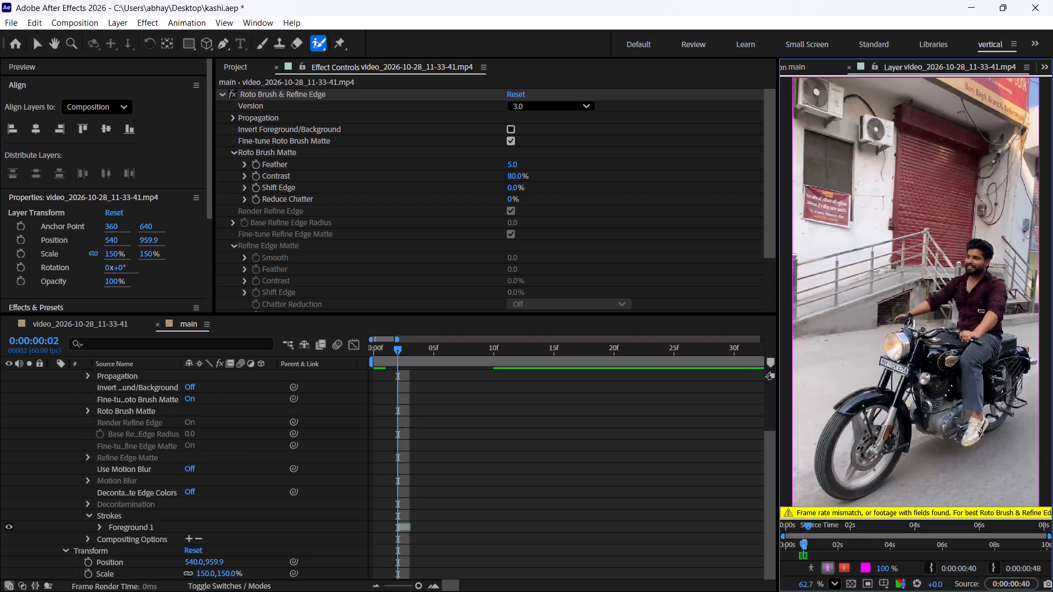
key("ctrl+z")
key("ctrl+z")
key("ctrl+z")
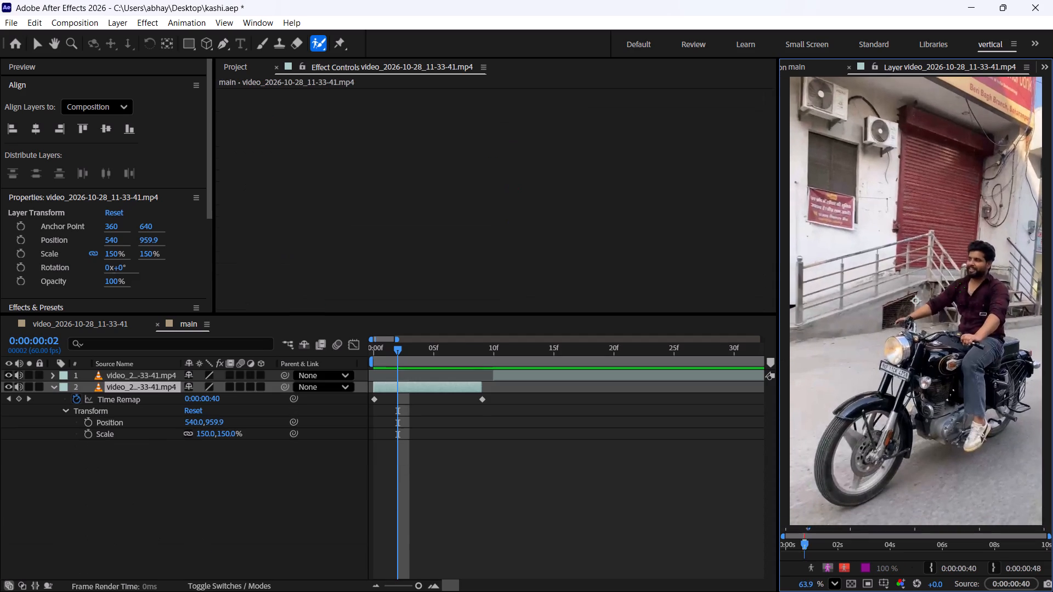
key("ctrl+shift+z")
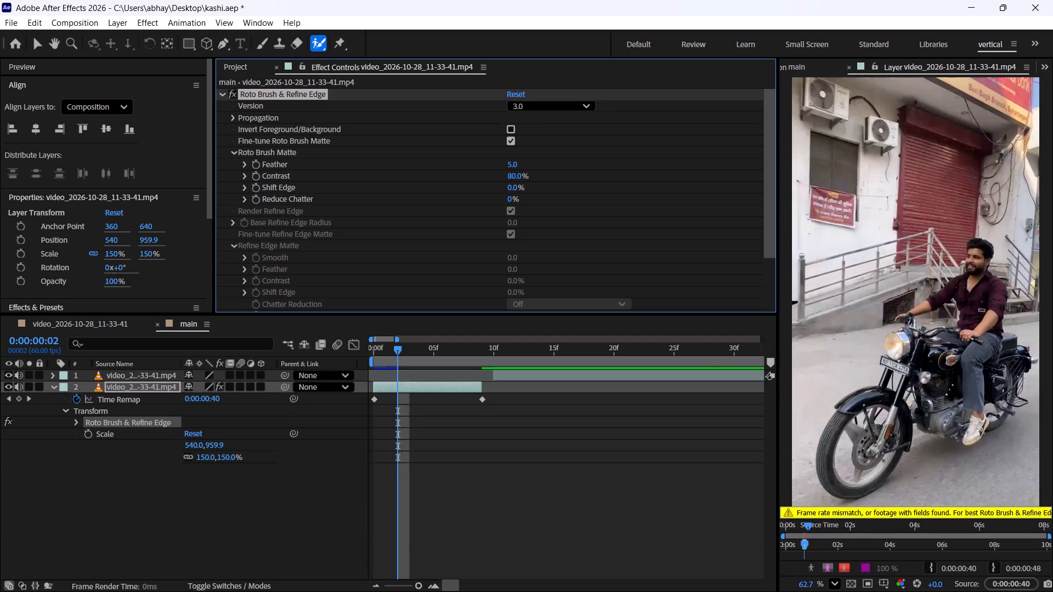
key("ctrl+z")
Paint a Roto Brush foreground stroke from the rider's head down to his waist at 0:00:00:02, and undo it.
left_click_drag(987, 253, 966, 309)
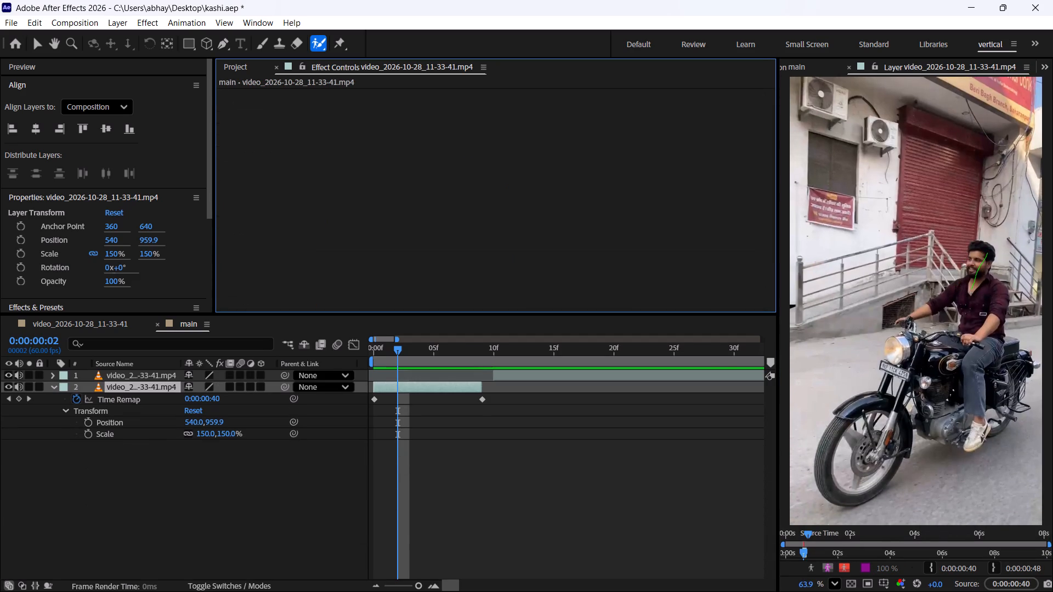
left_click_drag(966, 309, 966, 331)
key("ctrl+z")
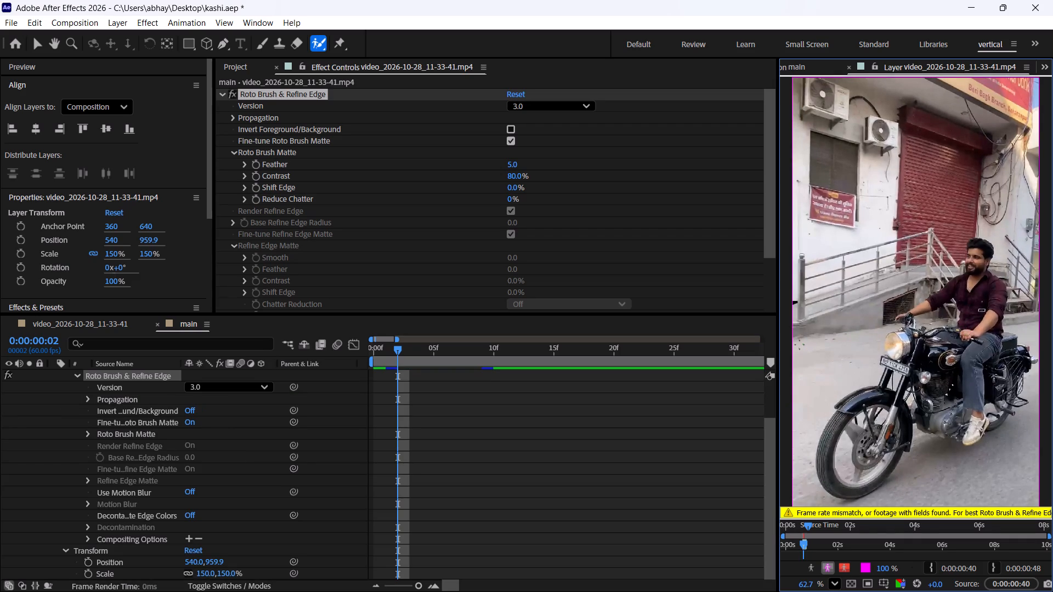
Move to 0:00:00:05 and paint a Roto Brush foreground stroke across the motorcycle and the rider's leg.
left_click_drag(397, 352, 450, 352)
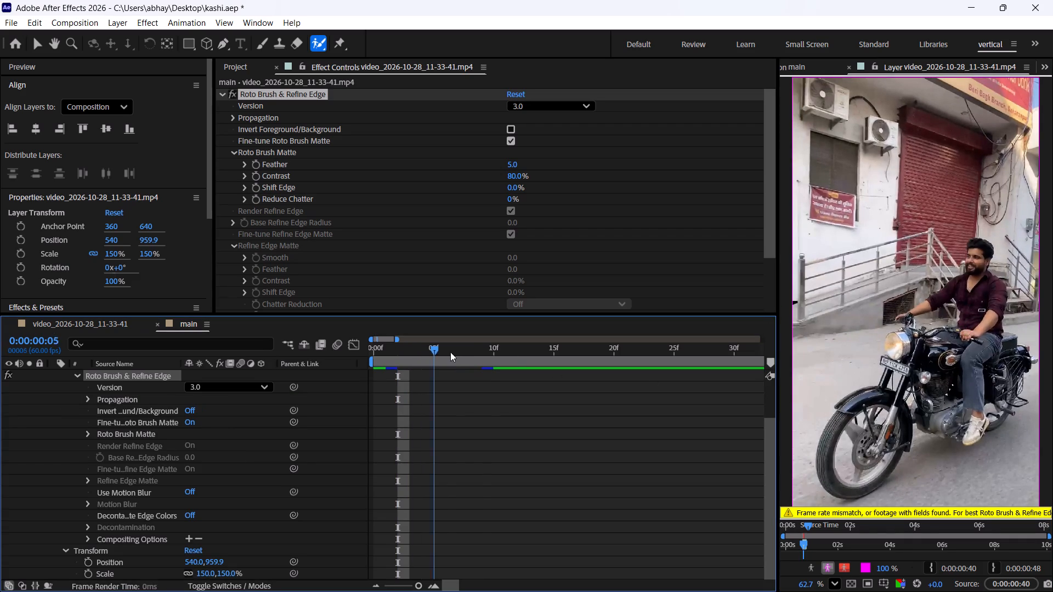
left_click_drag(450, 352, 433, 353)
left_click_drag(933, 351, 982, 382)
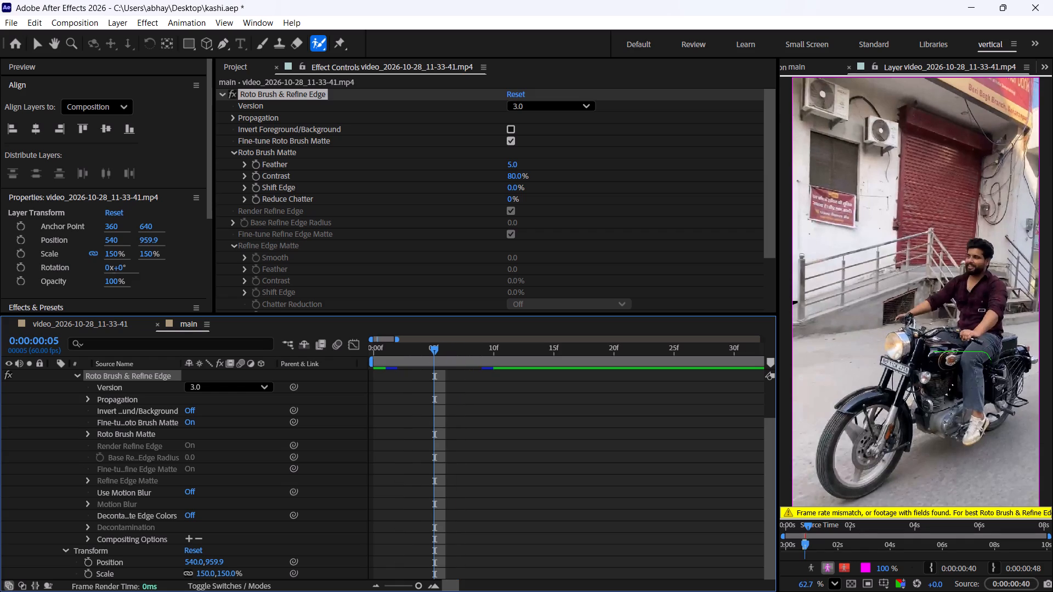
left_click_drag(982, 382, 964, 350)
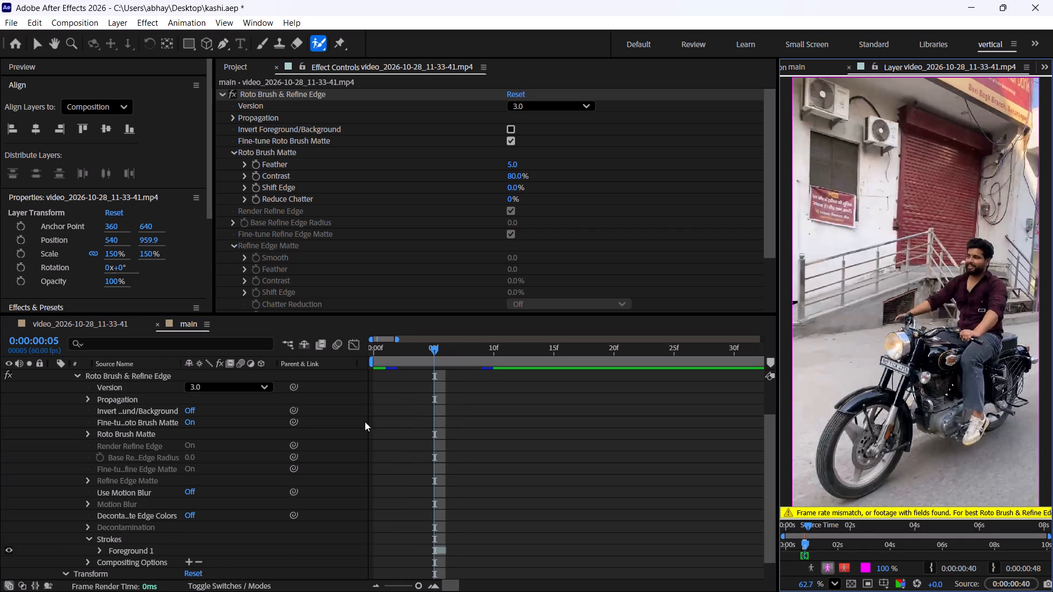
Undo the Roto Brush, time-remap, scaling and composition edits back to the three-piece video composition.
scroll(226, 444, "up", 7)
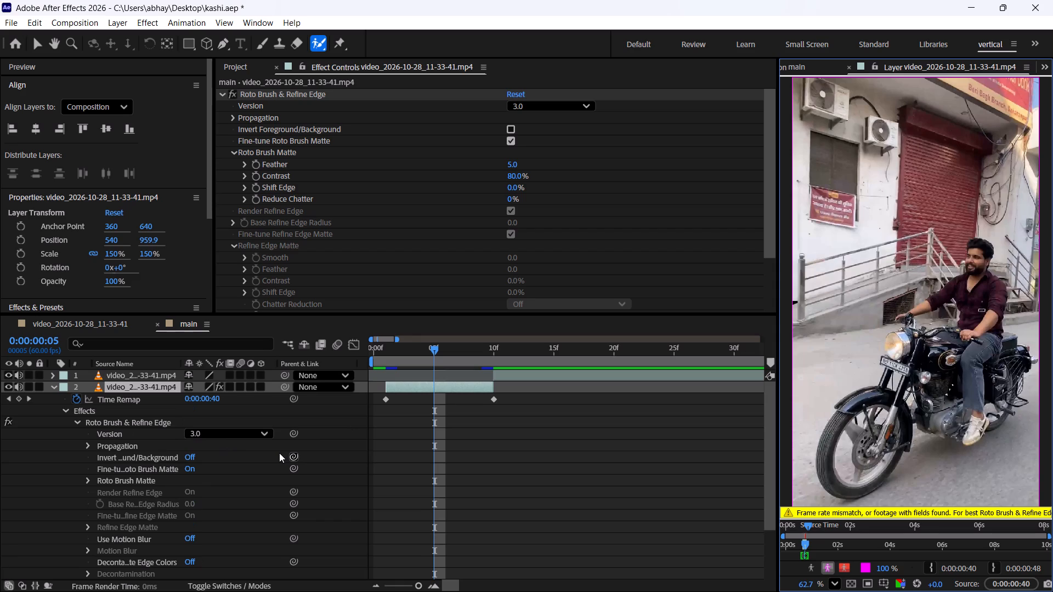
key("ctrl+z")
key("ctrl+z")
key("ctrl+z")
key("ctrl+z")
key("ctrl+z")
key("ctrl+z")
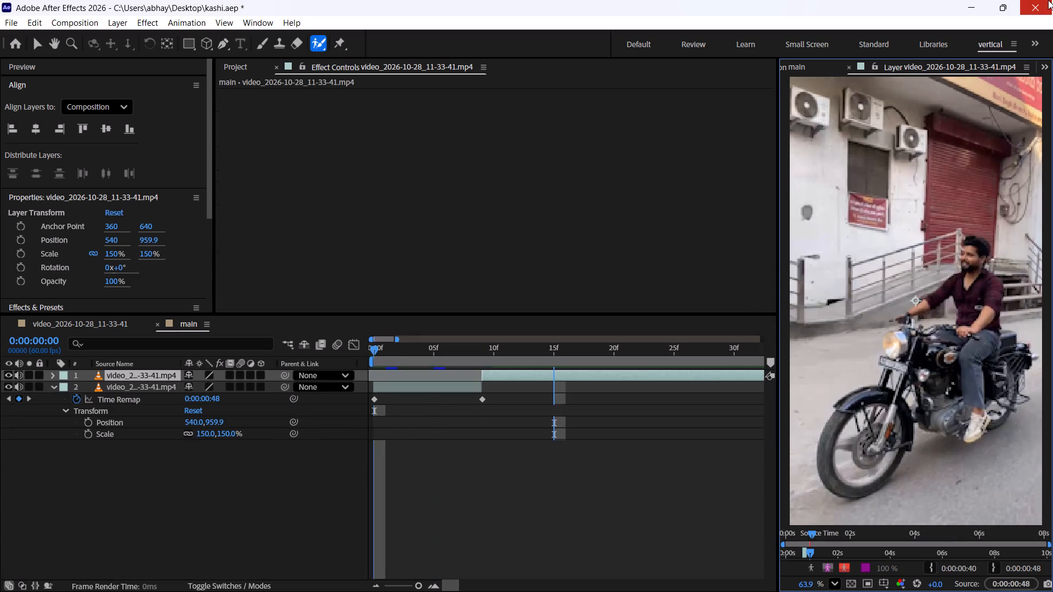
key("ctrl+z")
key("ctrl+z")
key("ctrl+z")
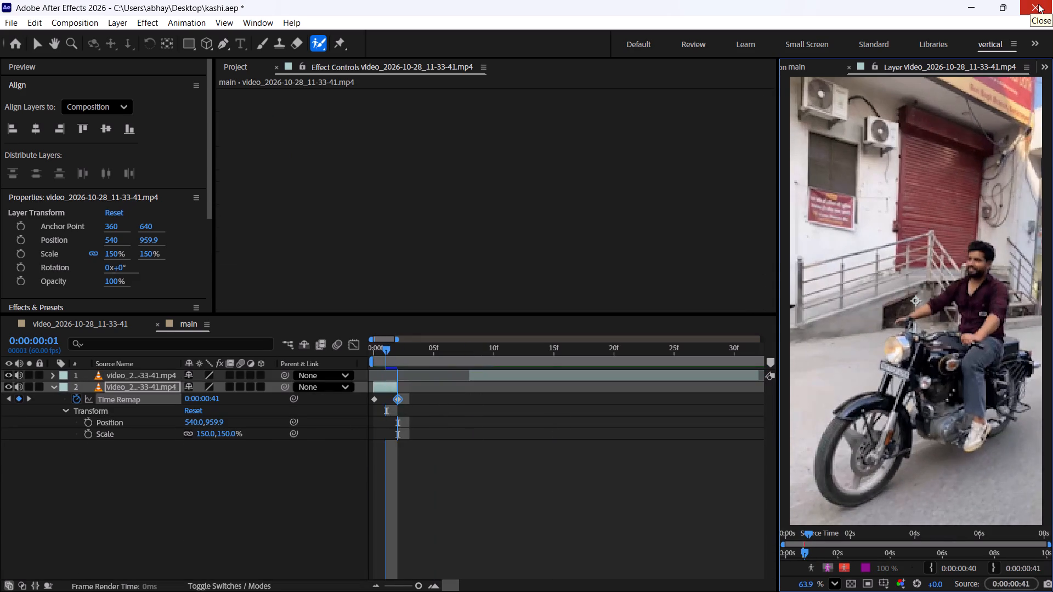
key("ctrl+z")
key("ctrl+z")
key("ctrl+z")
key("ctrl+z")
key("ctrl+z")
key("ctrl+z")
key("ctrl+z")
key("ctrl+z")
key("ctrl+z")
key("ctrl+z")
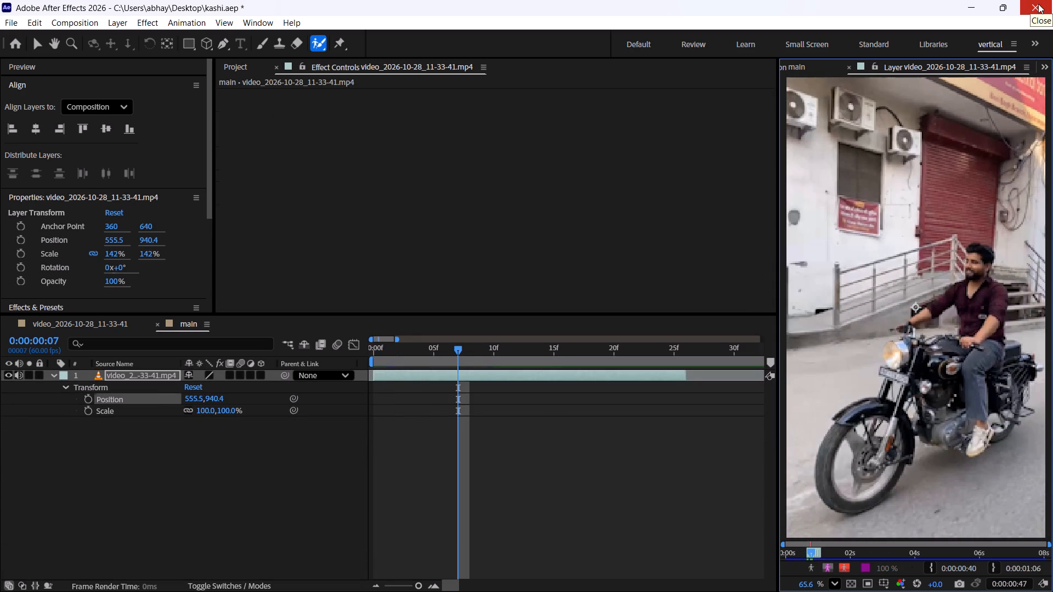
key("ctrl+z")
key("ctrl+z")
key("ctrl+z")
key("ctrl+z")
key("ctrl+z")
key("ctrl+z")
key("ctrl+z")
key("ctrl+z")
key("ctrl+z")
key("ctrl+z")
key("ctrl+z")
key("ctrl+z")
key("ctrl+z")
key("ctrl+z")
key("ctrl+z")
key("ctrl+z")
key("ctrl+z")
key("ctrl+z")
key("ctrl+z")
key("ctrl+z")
Close After Effects without saving the changes to kashi.aep.
left_click(1037, 4)
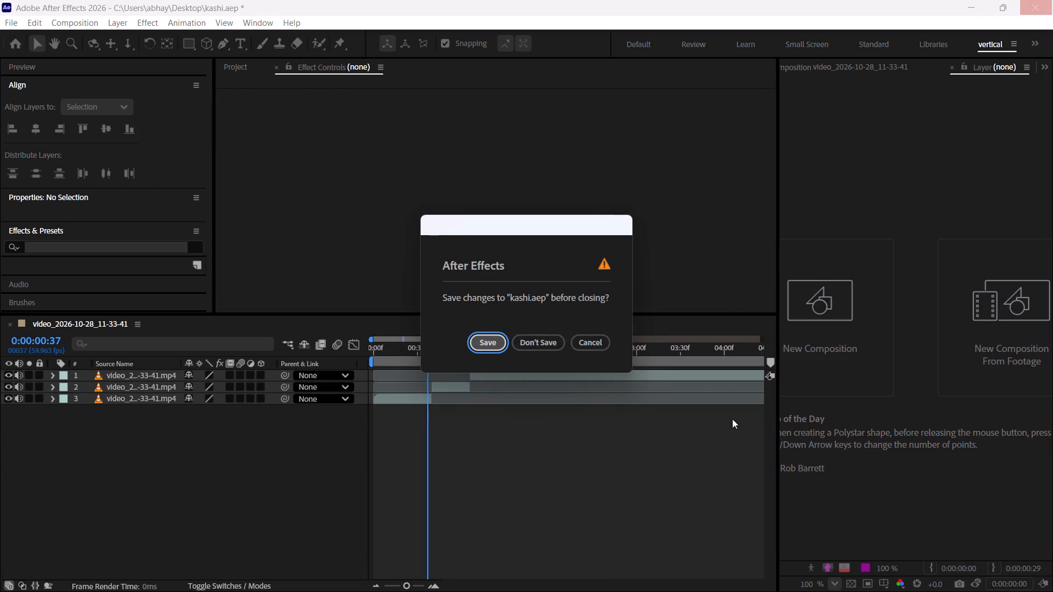
left_click(544, 346)
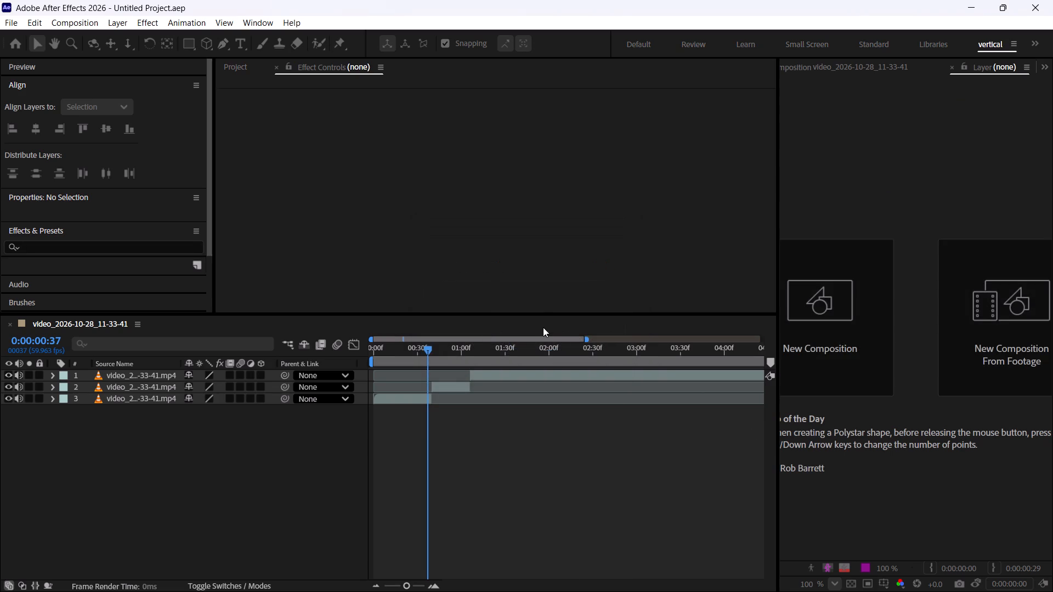
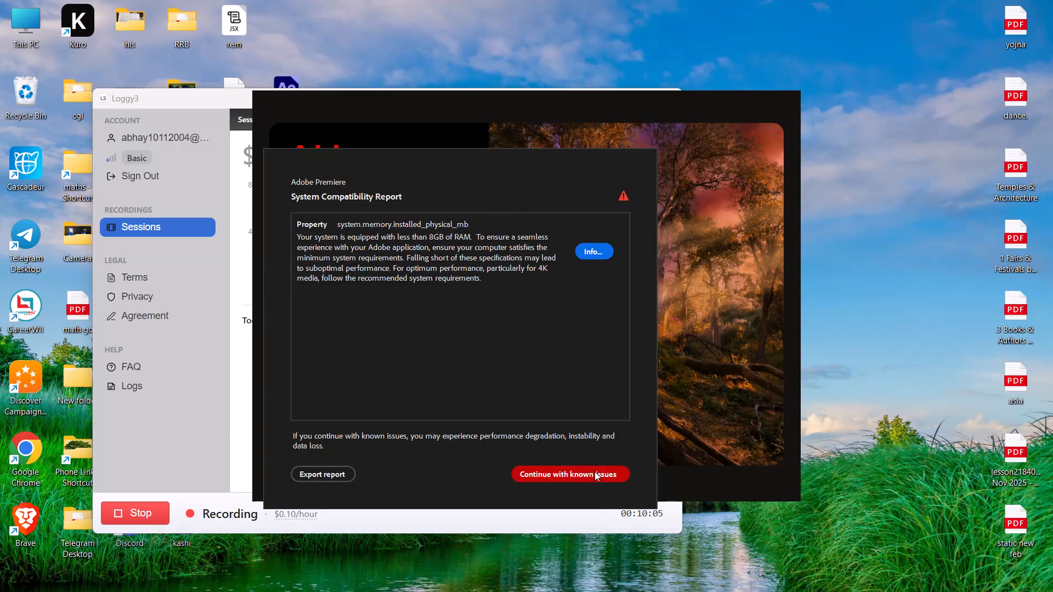
Continue into Premiere despite the known issues, create a project named kashi, and skip the media import.
left_click(595, 471)
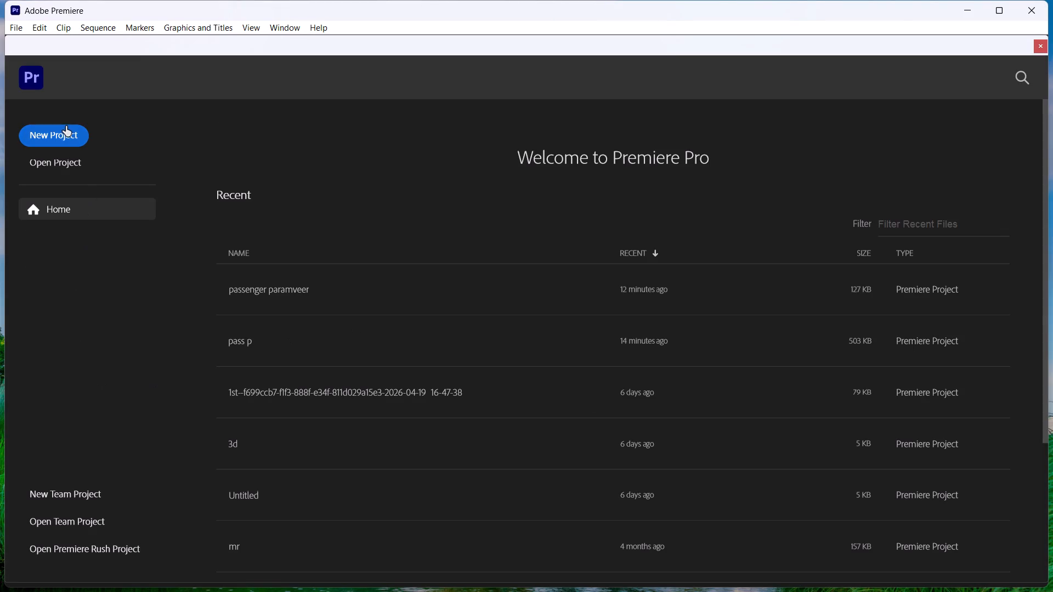
left_click(66, 126)
type("ks")
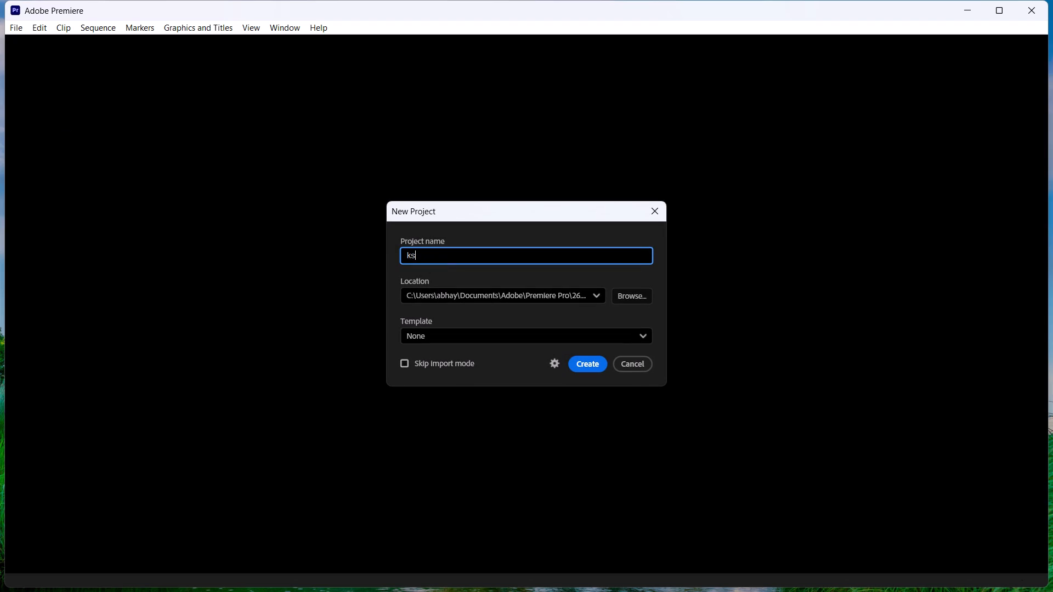
key("BackSpace")
type("ashi")
key("Return")
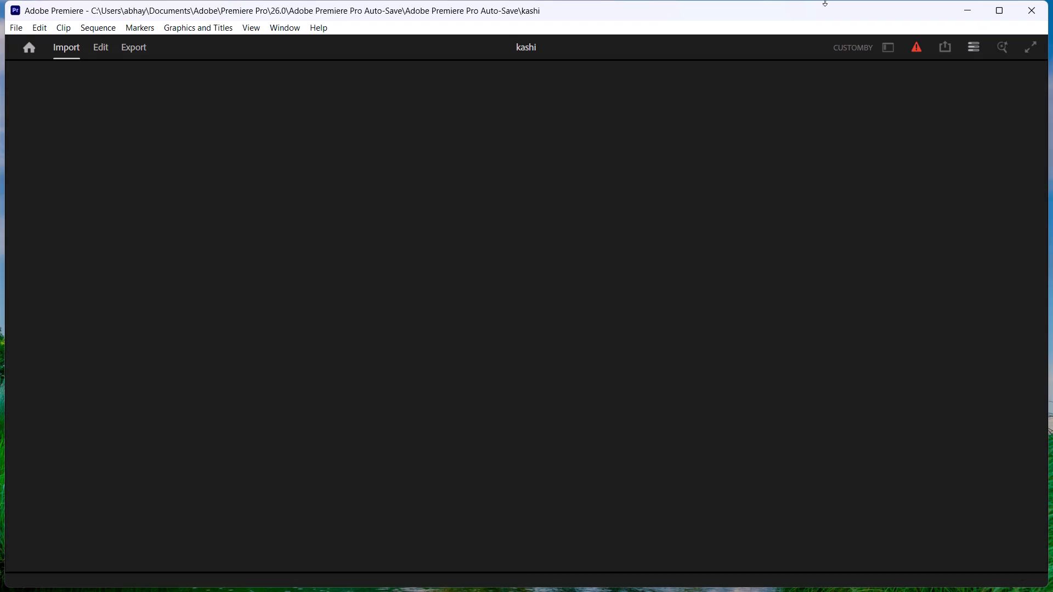
key("ctrl+backslash")
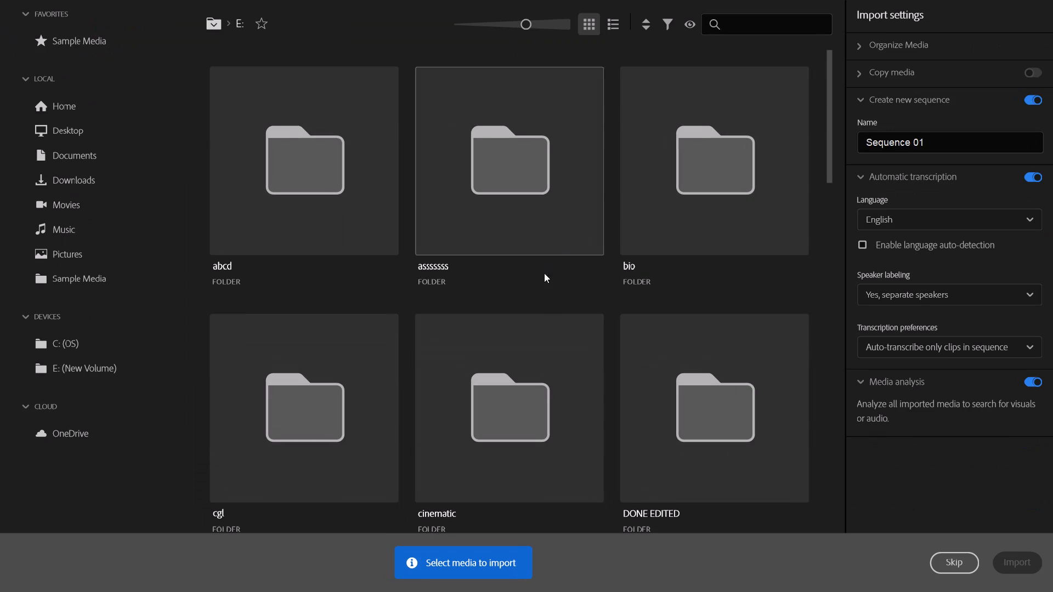
left_click(953, 567)
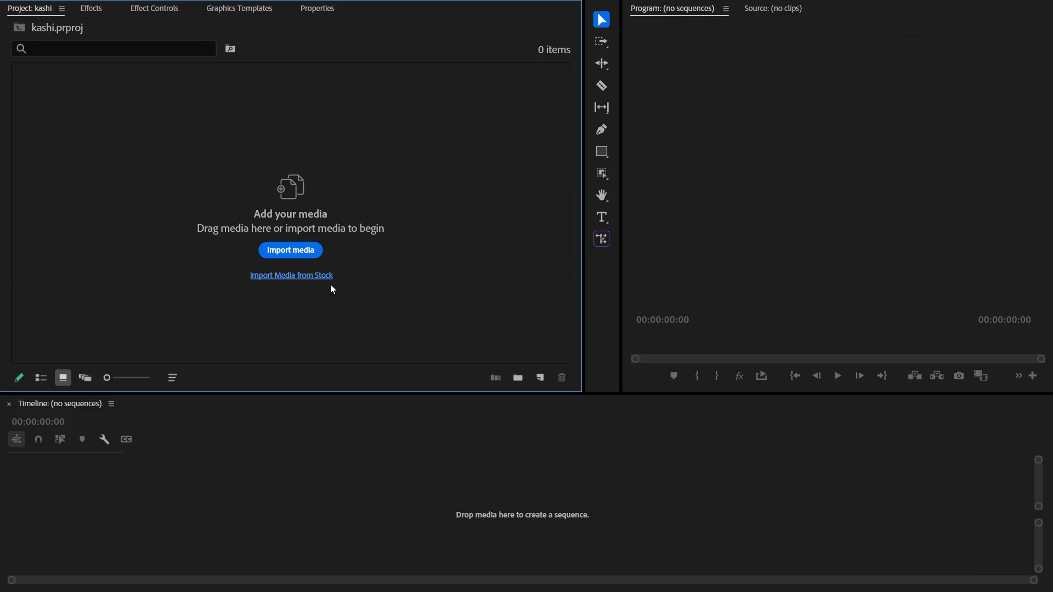
Import video_2026-10-28_11-33-41 and video_2026-10-28_11-34-37 from the cinematic folder on New Volume (E:).
double_click(361, 257)
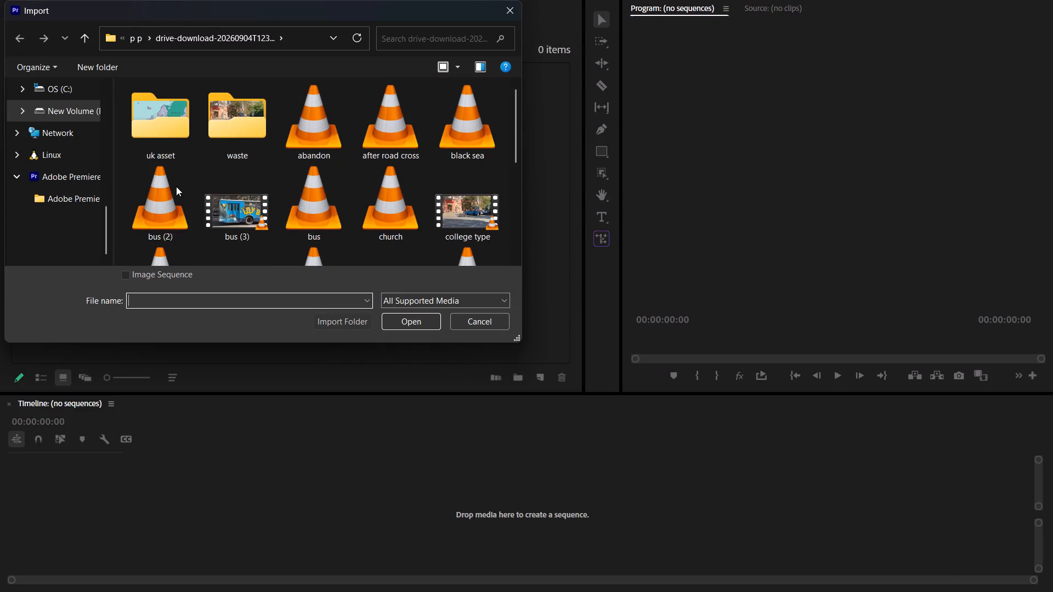
scroll(314, 194, "down", 3)
scroll(323, 212, "up", 4)
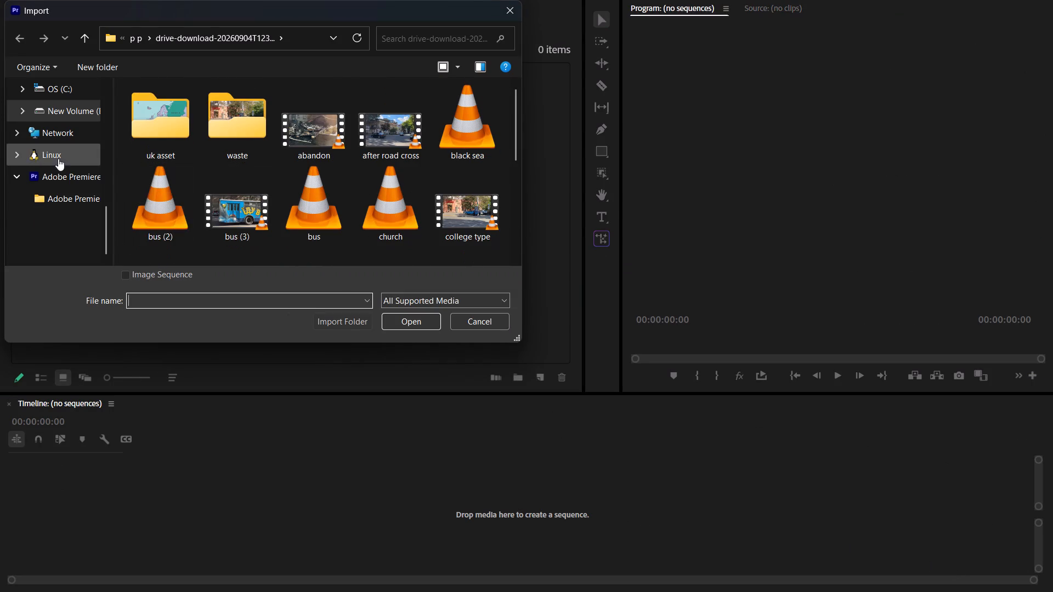
left_click(135, 42)
left_click(213, 40)
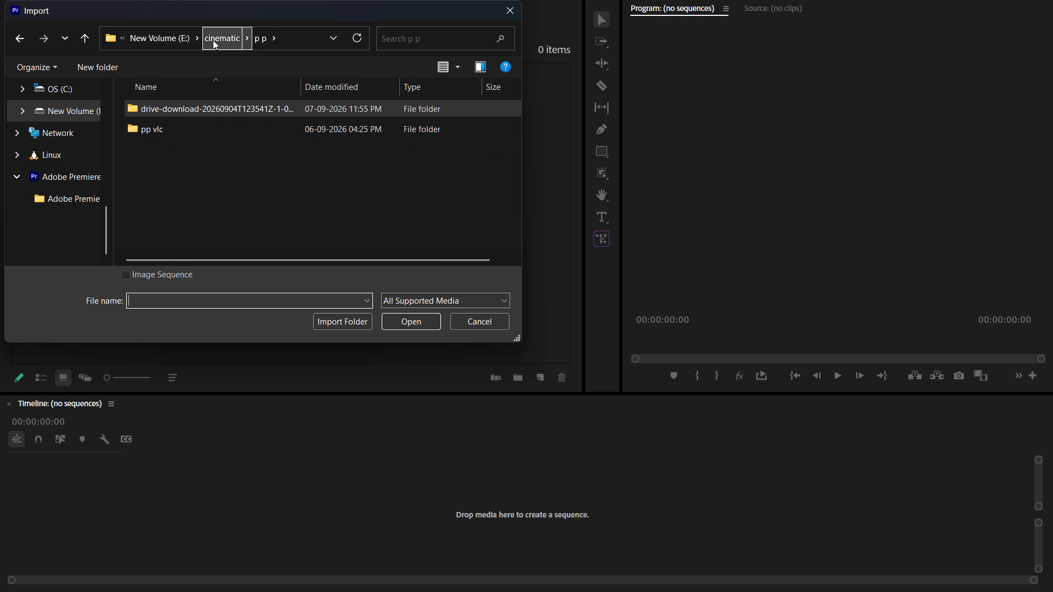
scroll(263, 163, "down", 6)
left_click(409, 188)
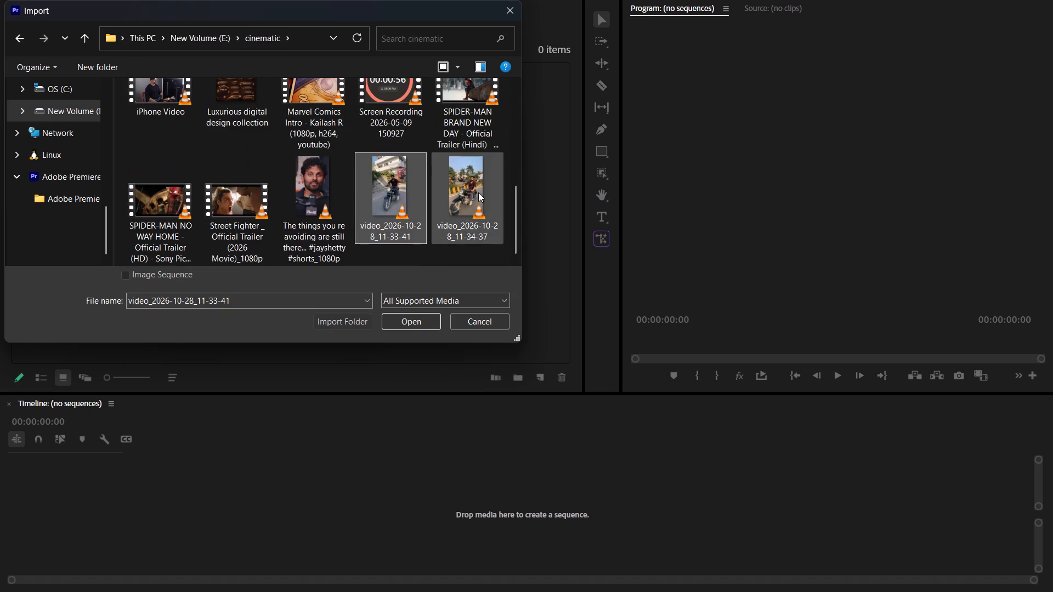
left_click(459, 198, "shift")
left_click(388, 320)
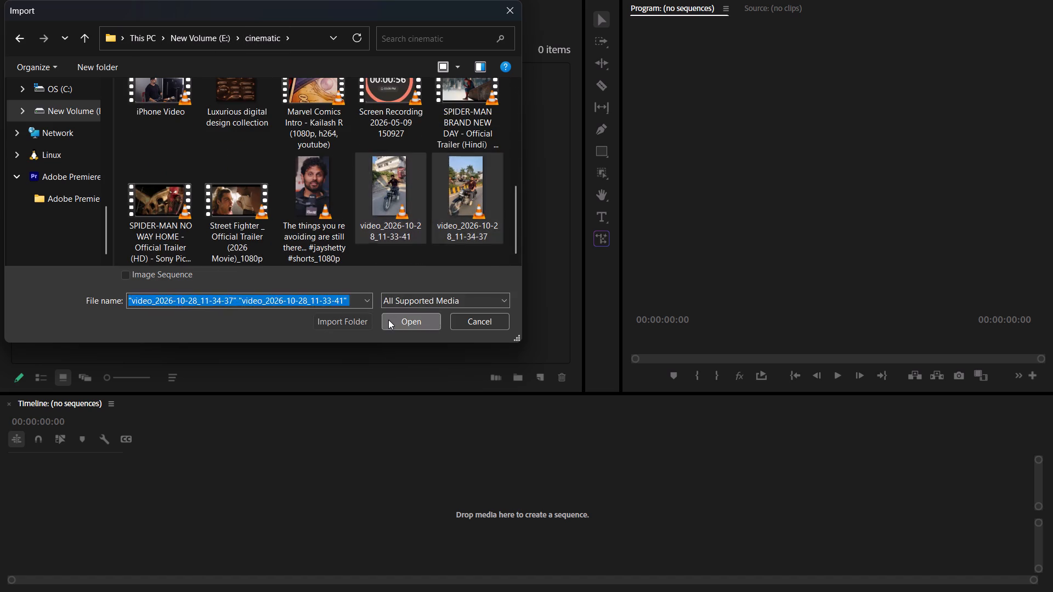
left_click(191, 224)
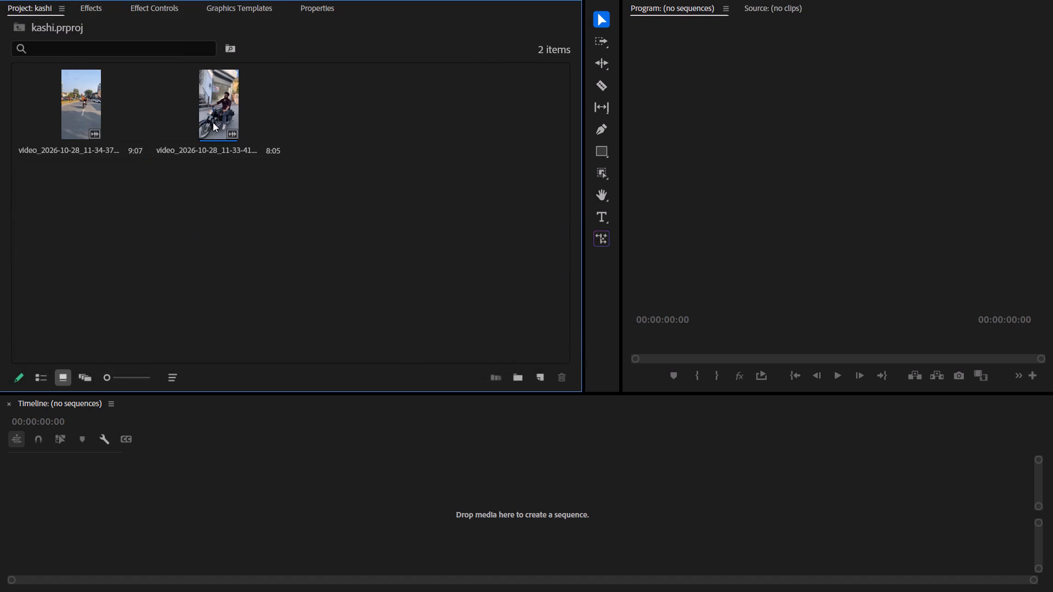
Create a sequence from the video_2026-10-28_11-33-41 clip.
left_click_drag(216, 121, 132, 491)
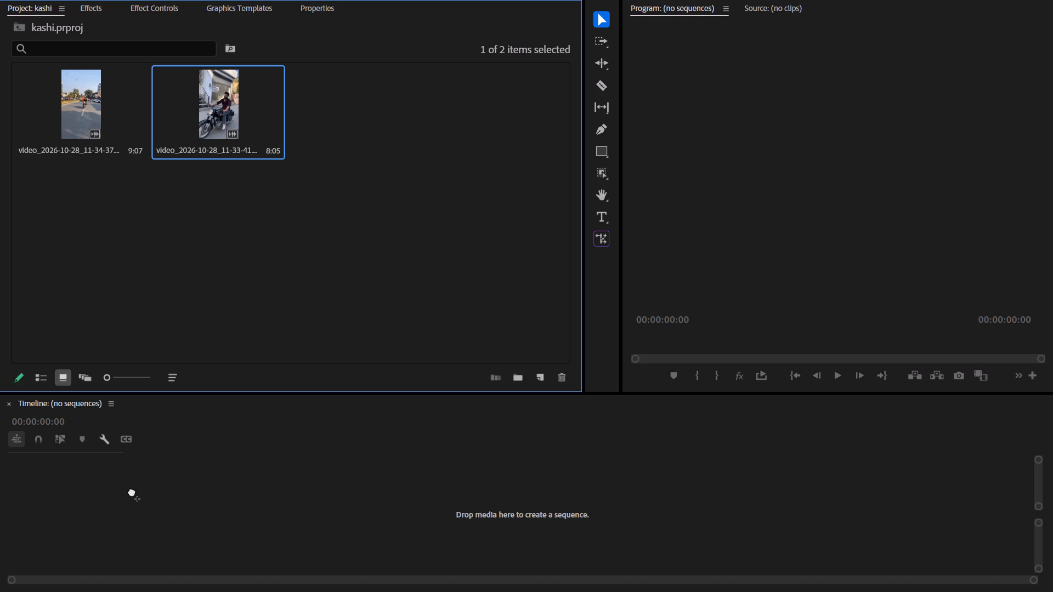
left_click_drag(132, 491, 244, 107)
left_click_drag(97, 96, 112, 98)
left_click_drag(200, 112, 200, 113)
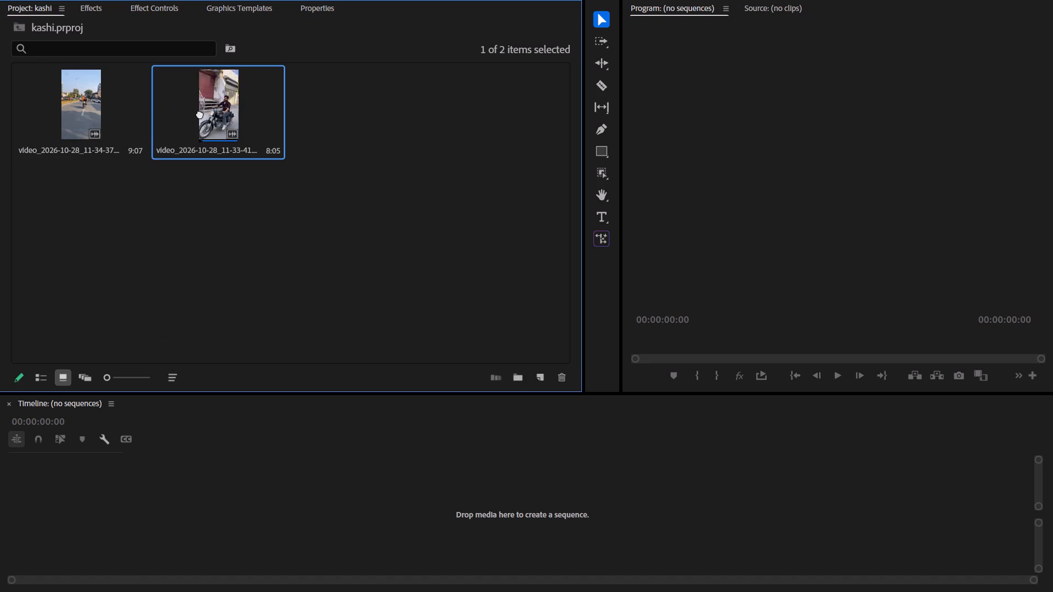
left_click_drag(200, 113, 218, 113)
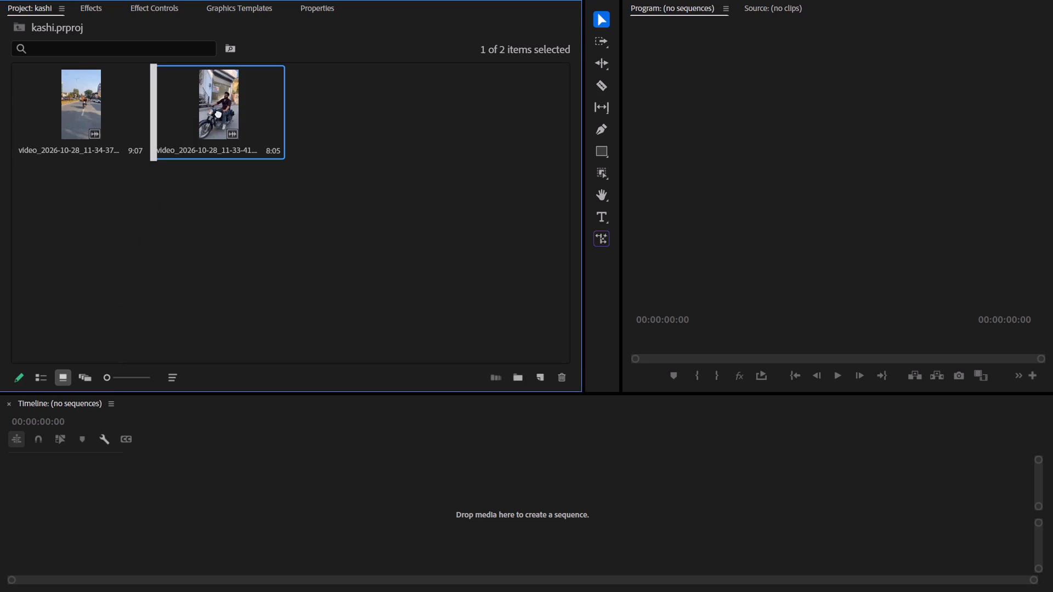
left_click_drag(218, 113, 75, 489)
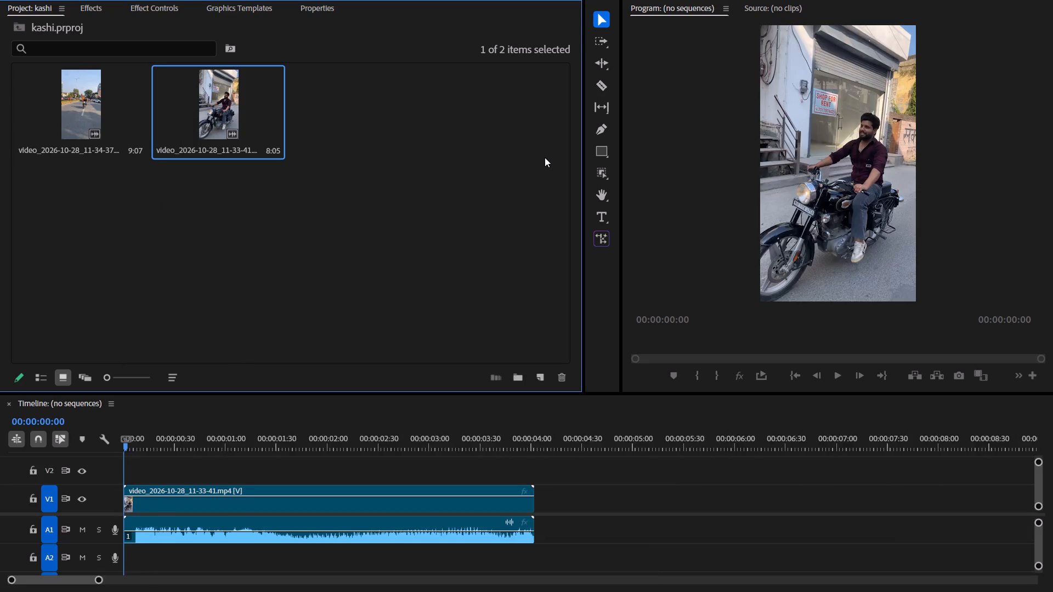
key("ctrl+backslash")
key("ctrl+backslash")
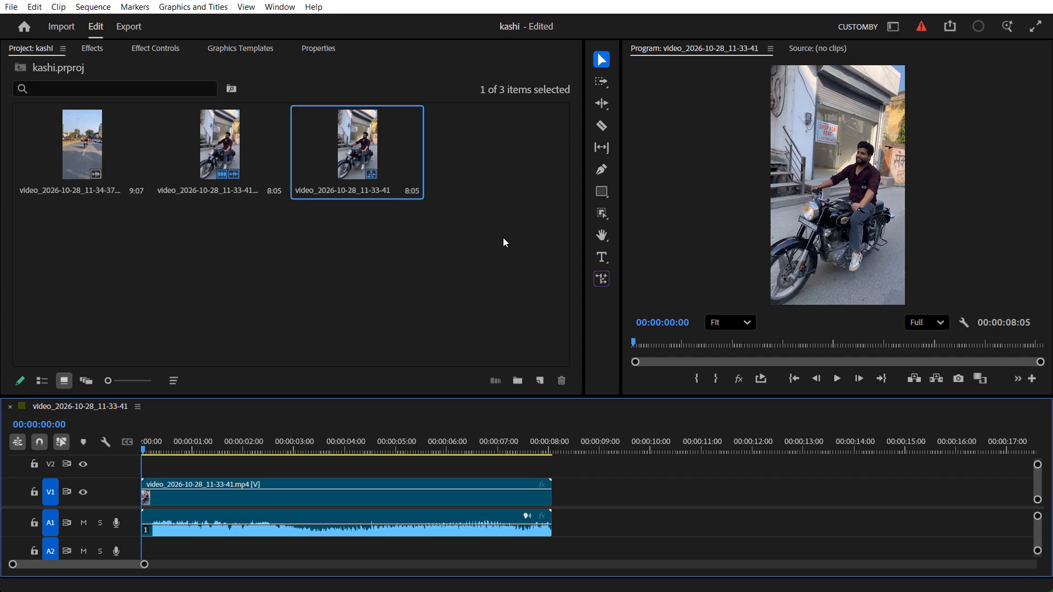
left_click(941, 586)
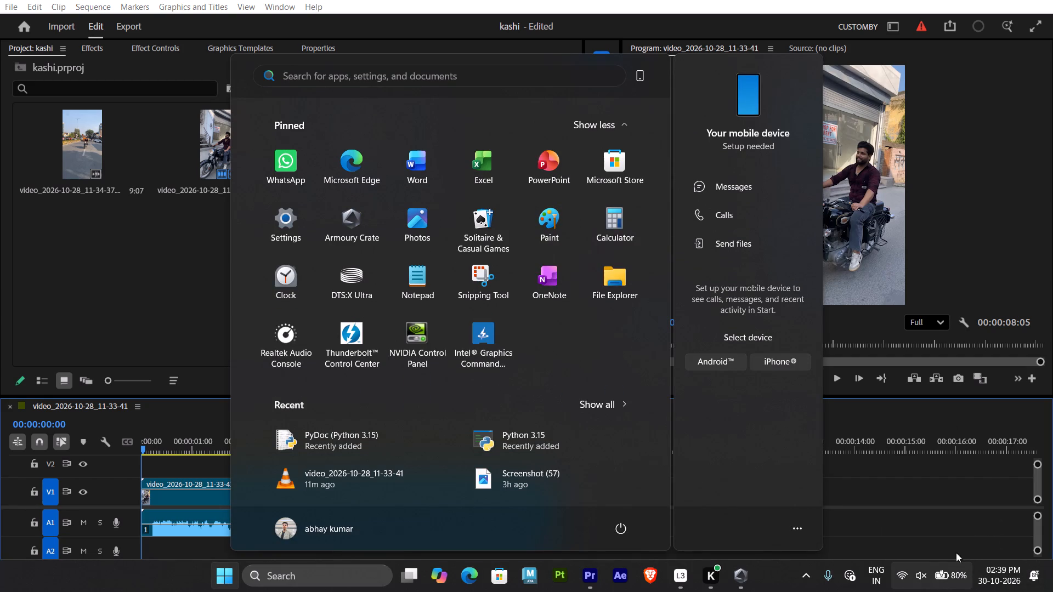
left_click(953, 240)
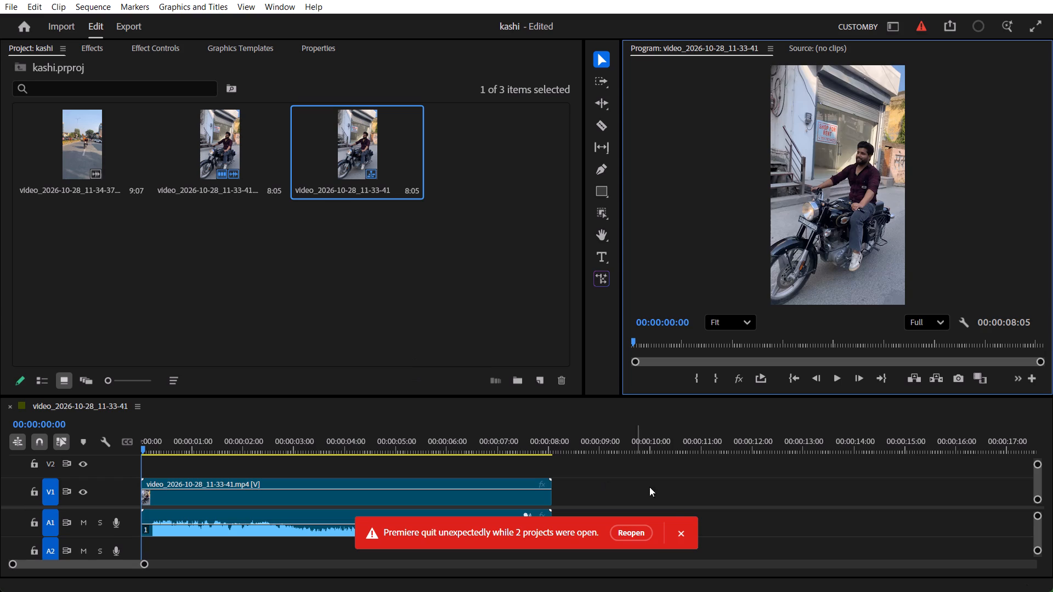
Dismiss the offer to reopen the previously open projects.
left_click(680, 532)
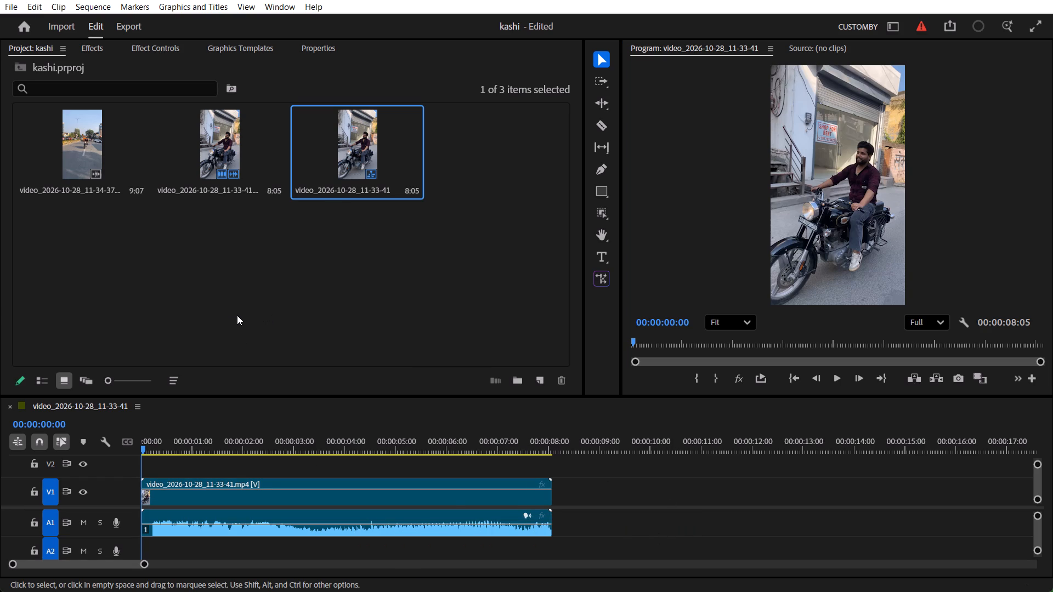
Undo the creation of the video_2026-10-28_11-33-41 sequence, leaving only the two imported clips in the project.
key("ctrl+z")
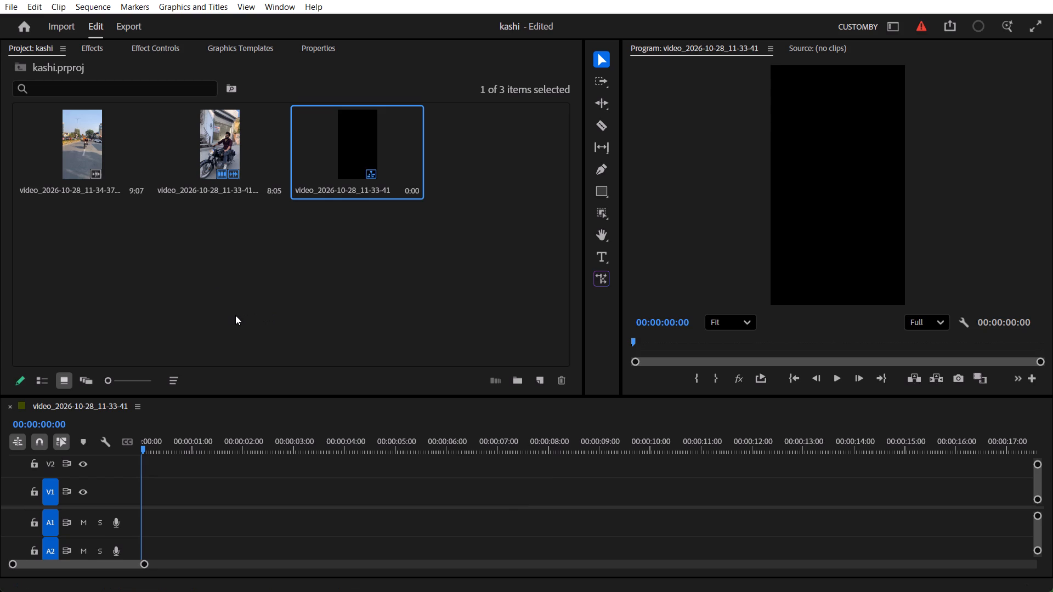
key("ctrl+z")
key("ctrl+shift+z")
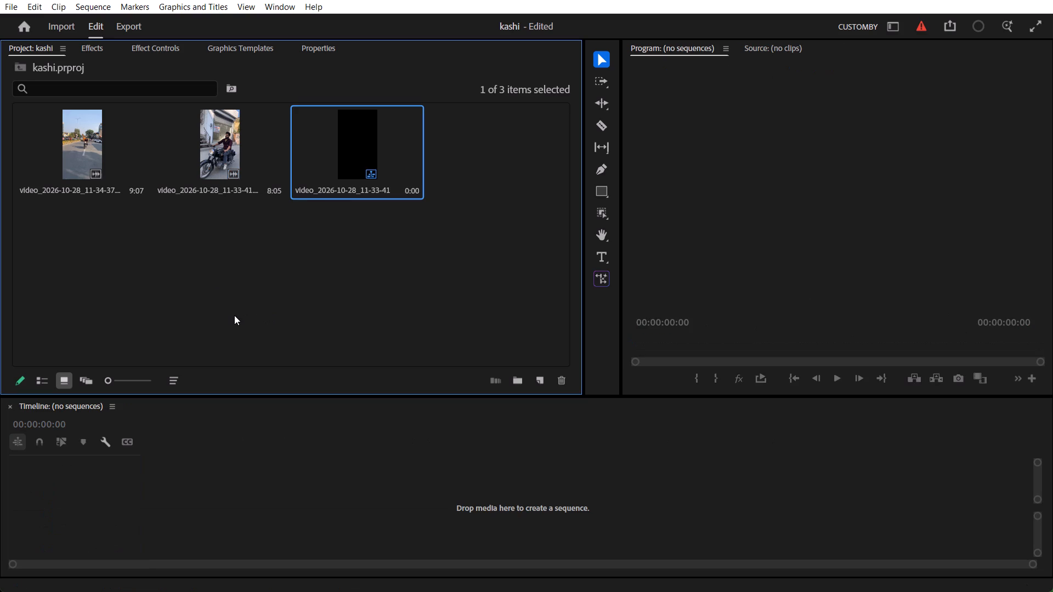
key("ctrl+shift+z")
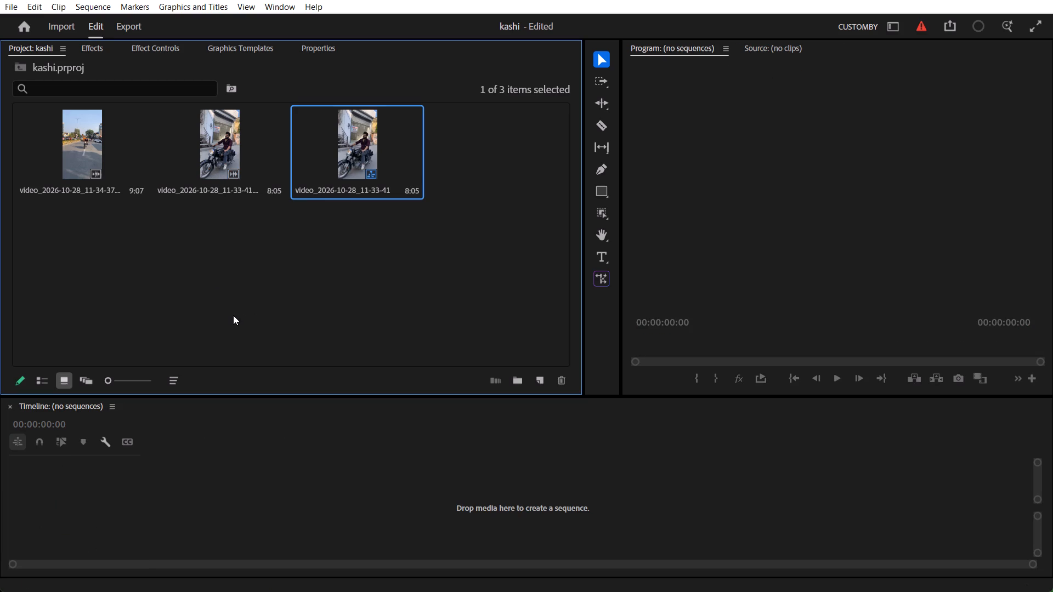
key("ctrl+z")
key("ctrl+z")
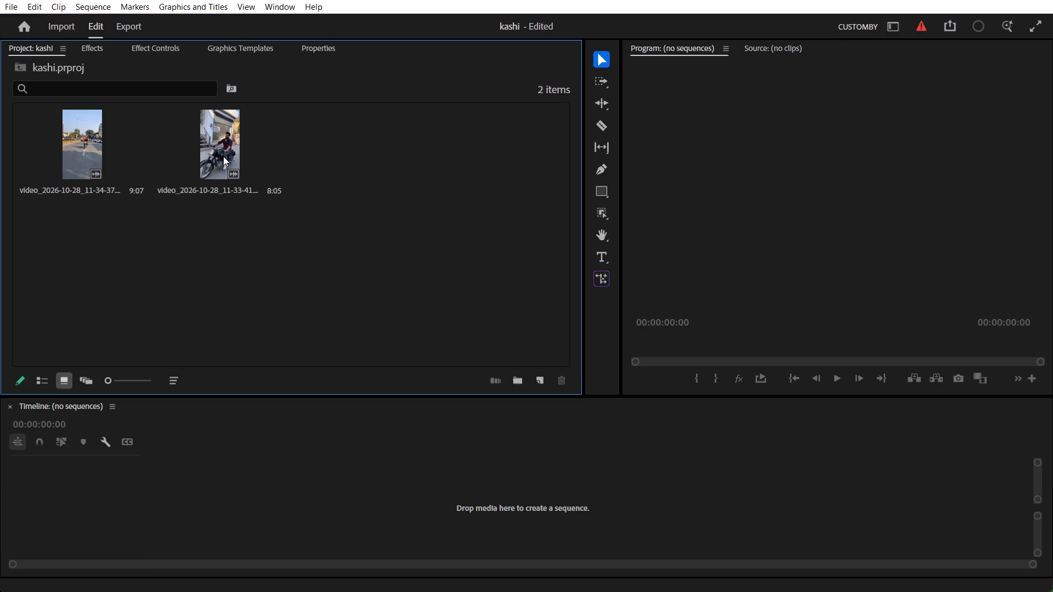
Create a sequence from the video_2026-10-28_11-33-41 clip.
left_click_drag(216, 150, 75, 505)
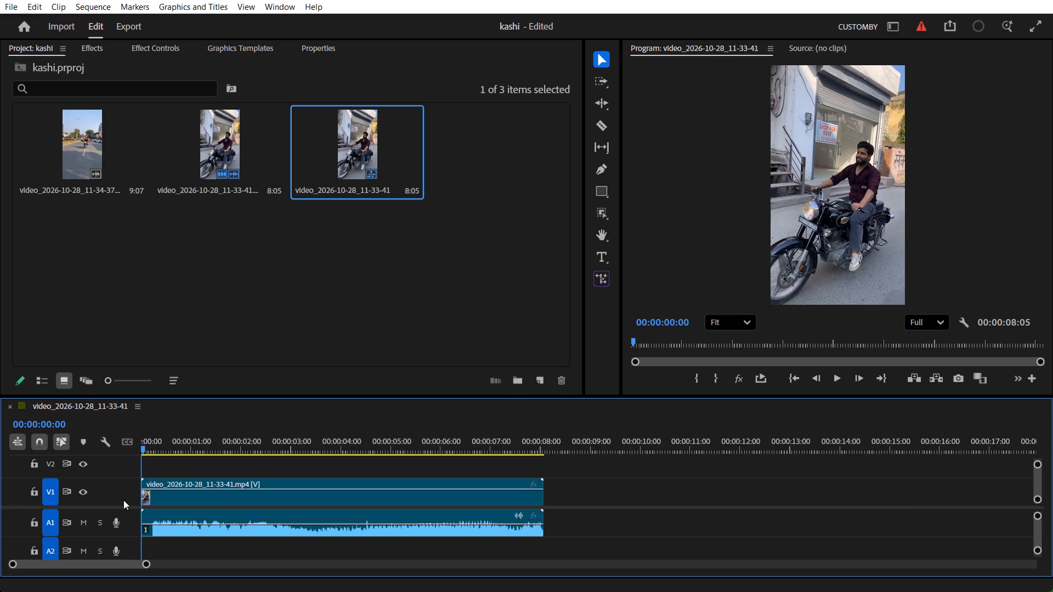
Split the V1 clip and its linked audio at 00:00:00:48.
left_click_drag(148, 448, 137, 451)
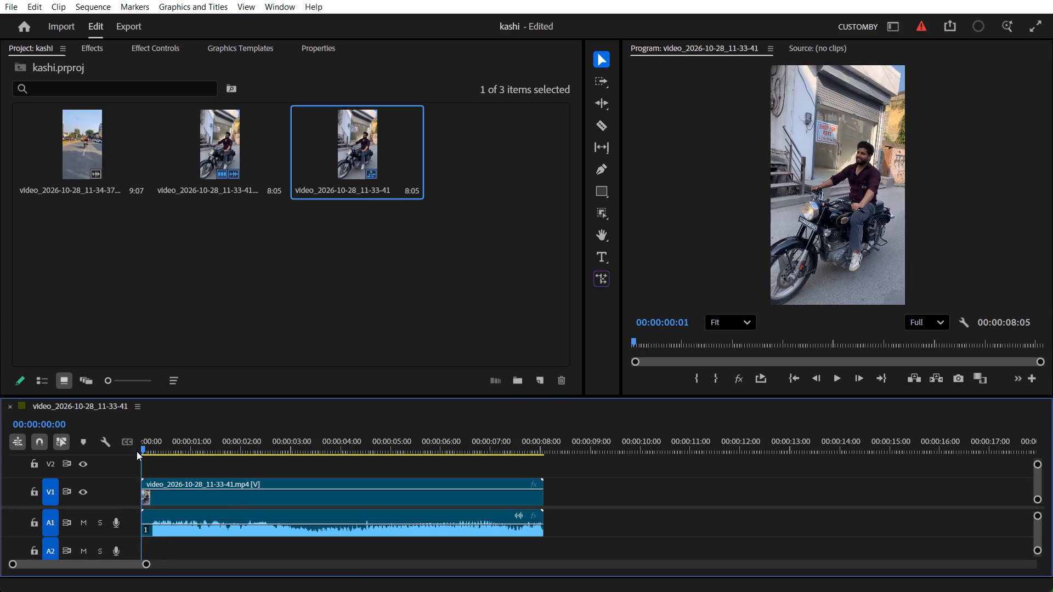
left_click_drag(137, 451, 134, 451)
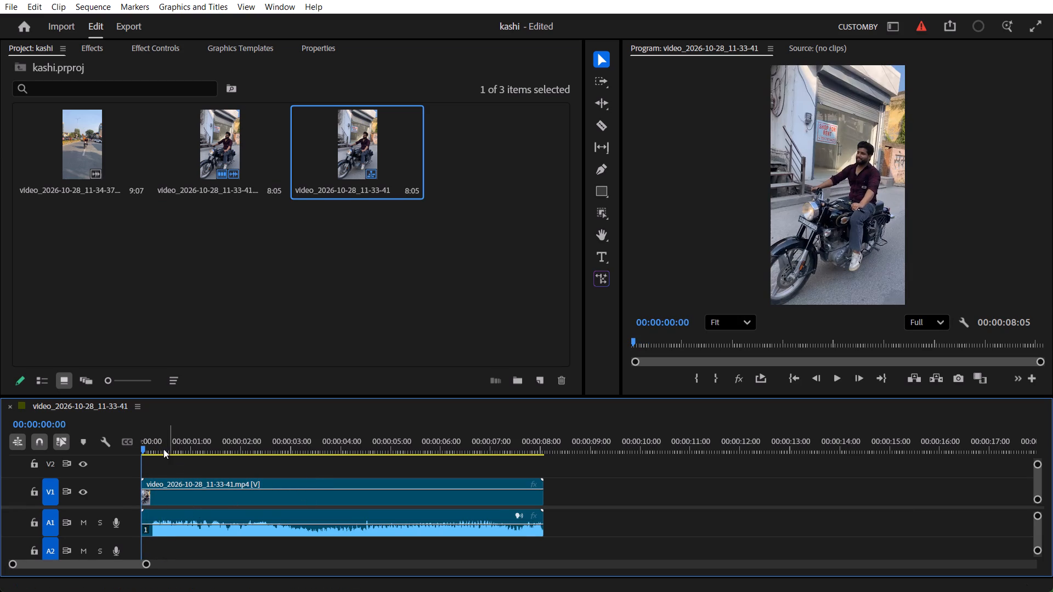
left_click_drag(157, 449, 140, 451)
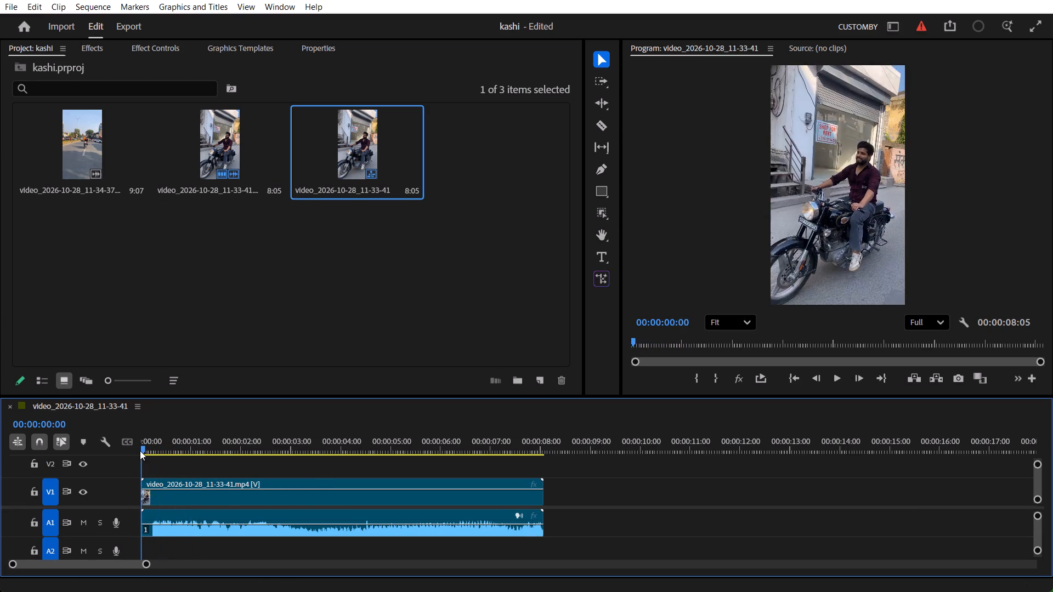
left_click_drag(140, 451, 183, 455)
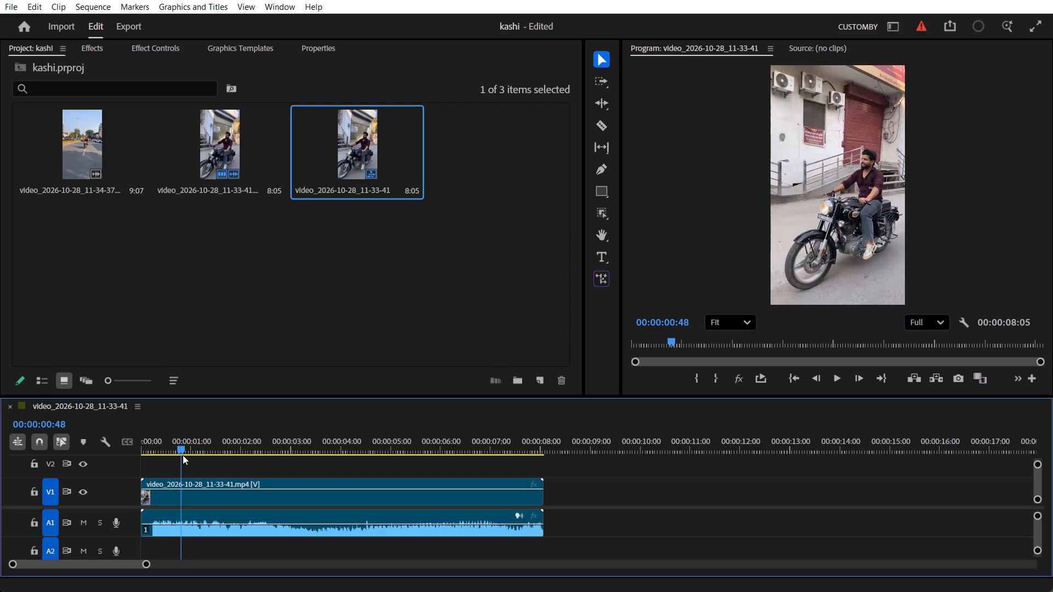
key("c")
left_click(184, 487)
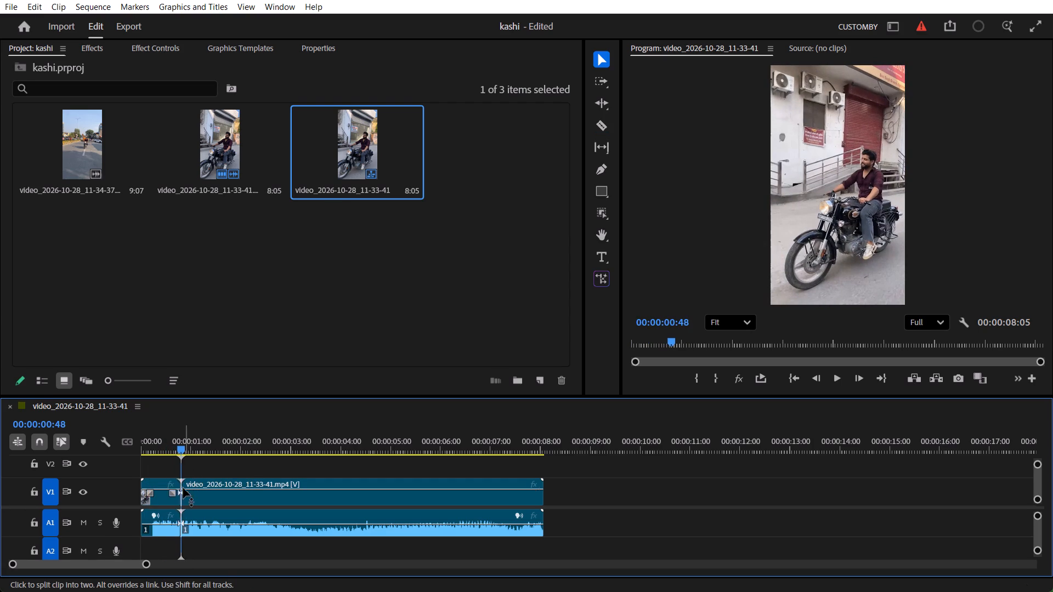
Move the longer piece after the cut about 00:00:07:11 later, leaving a gap behind the short first piece.
key("v")
left_click(233, 498)
left_click_drag(223, 498, 581, 516)
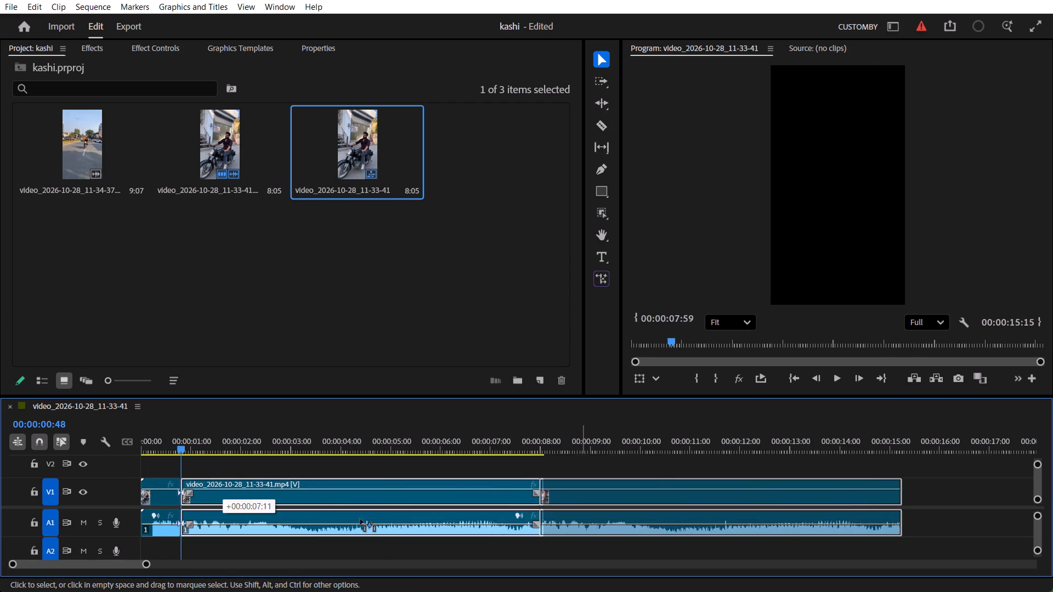
Insert a frame hold segment in the short first clip at 00:00:00:00.
left_click_drag(162, 449, 138, 449)
type("==")
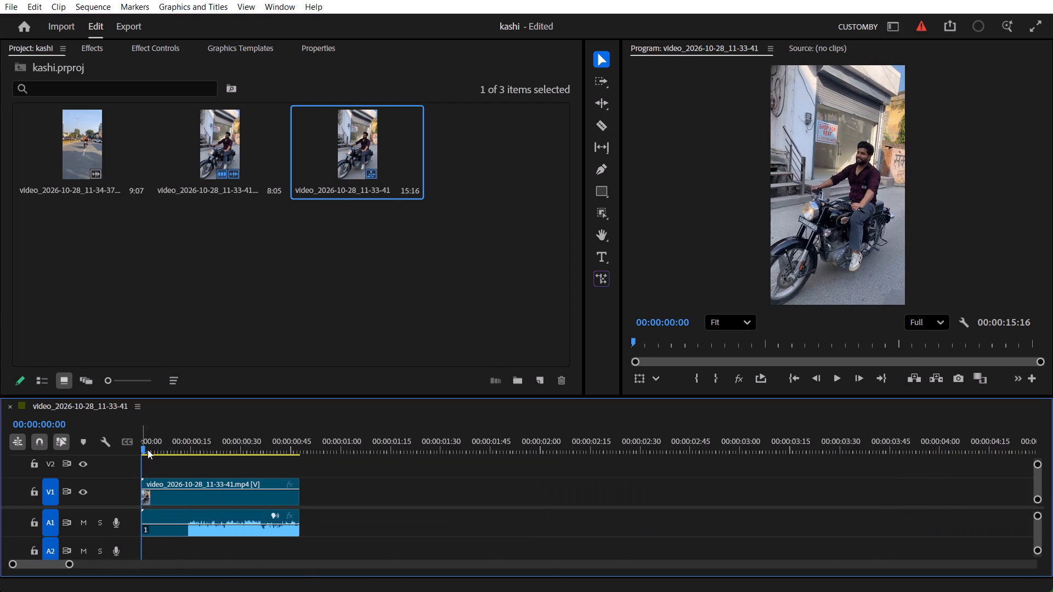
key("equal")
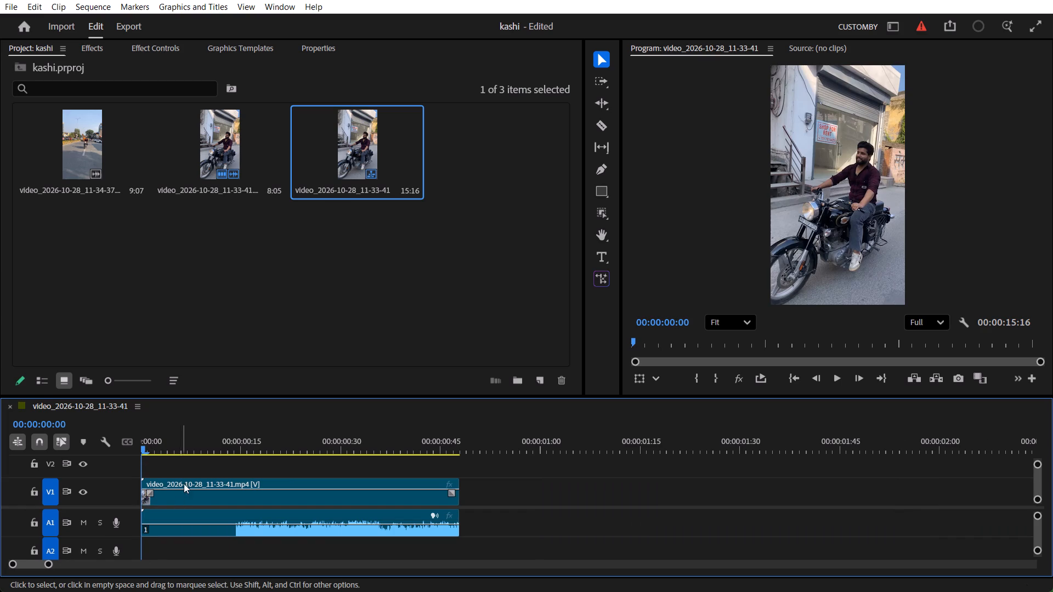
right_click(191, 502)
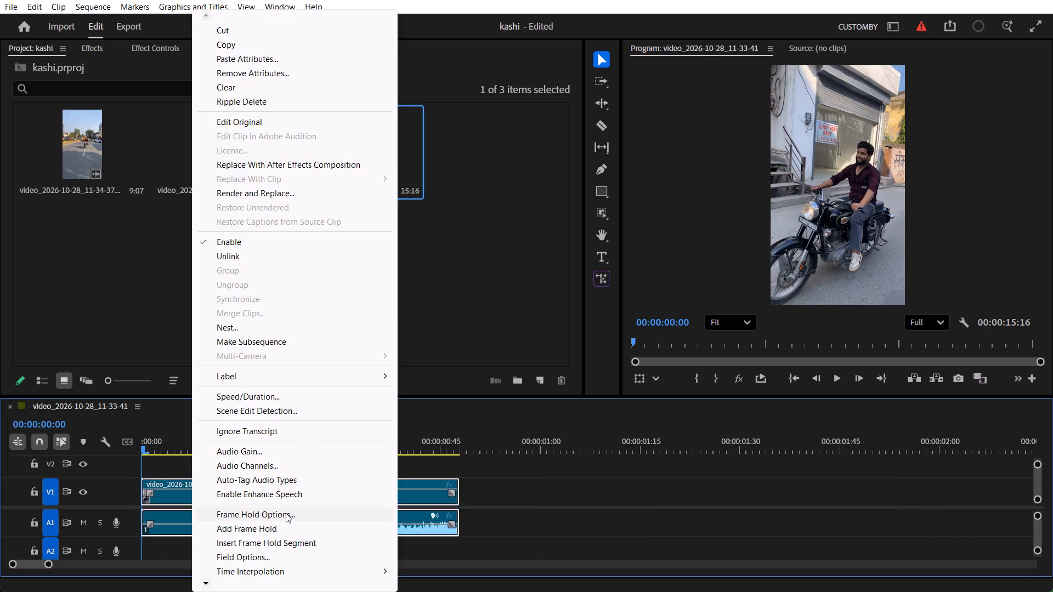
left_click(298, 541)
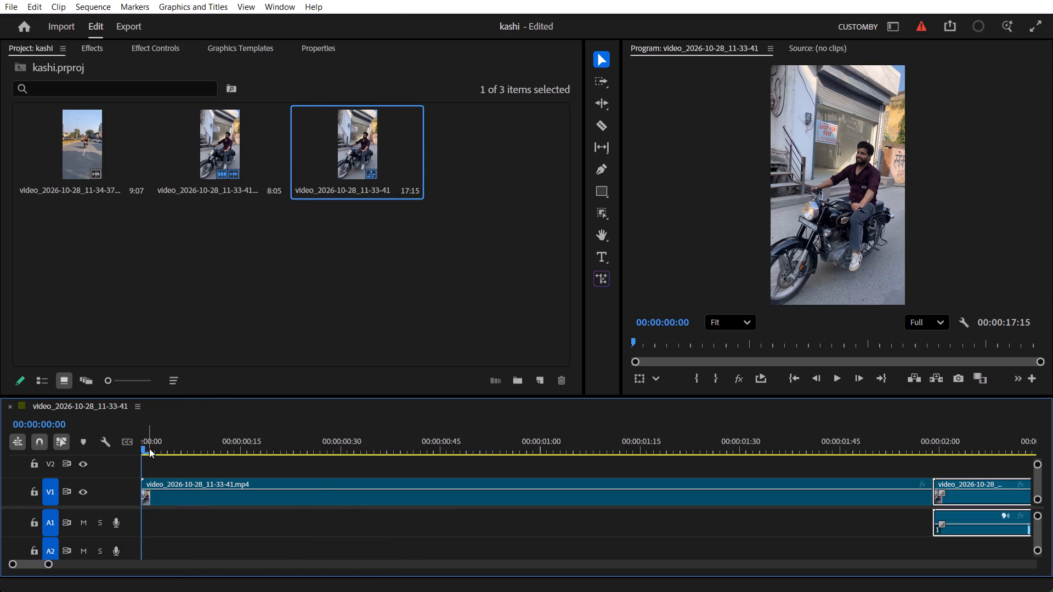
Shorten the opening frame hold on V1 by splitting it at about 00:00:00:13 and deleting the longer remainder.
left_click_drag(149, 448, 932, 456)
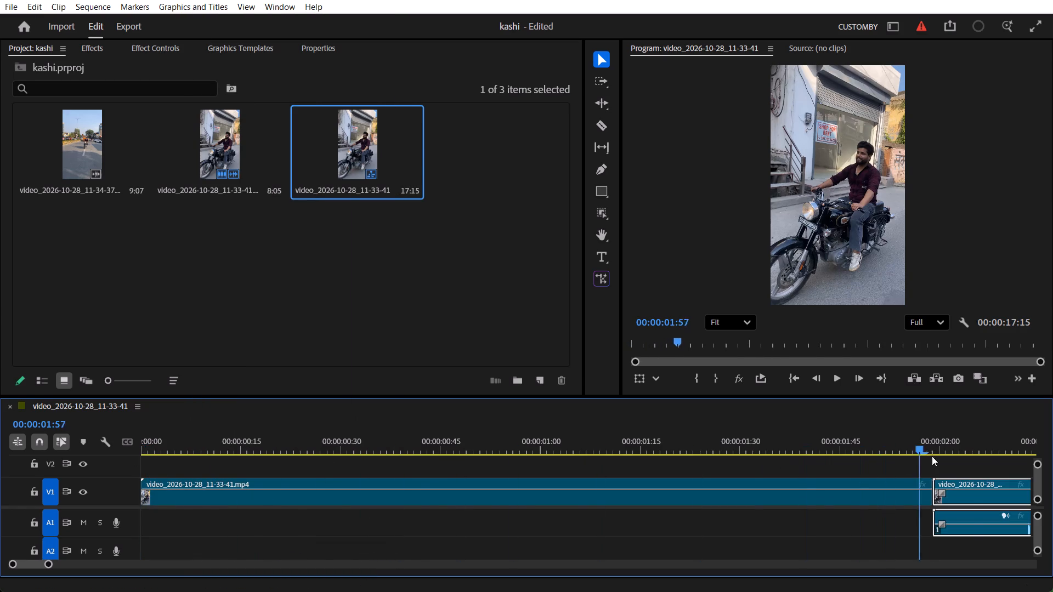
left_click_drag(932, 456, 495, 496)
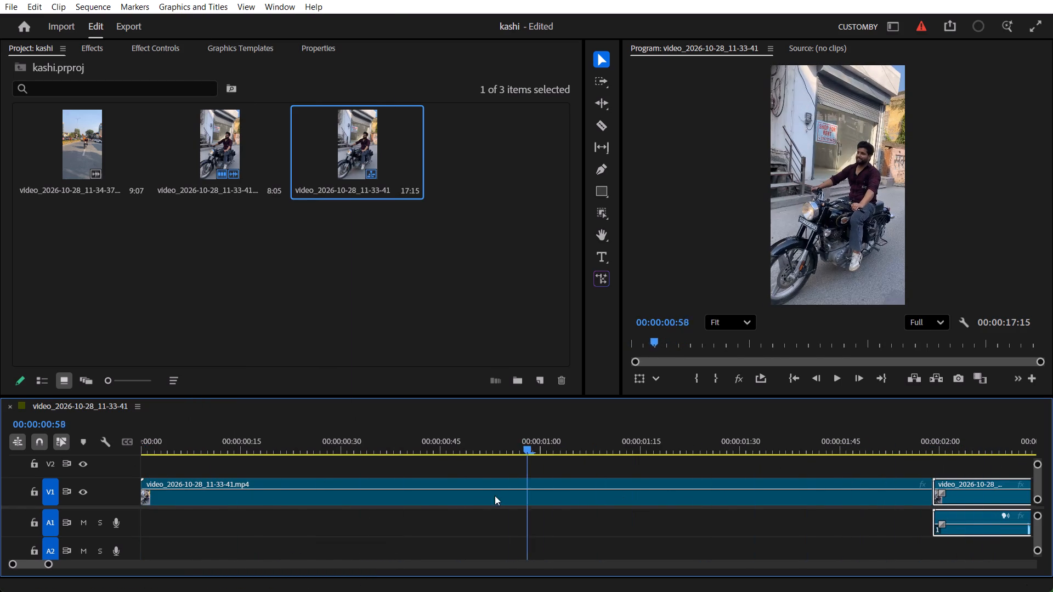
left_click_drag(495, 496, 307, 494)
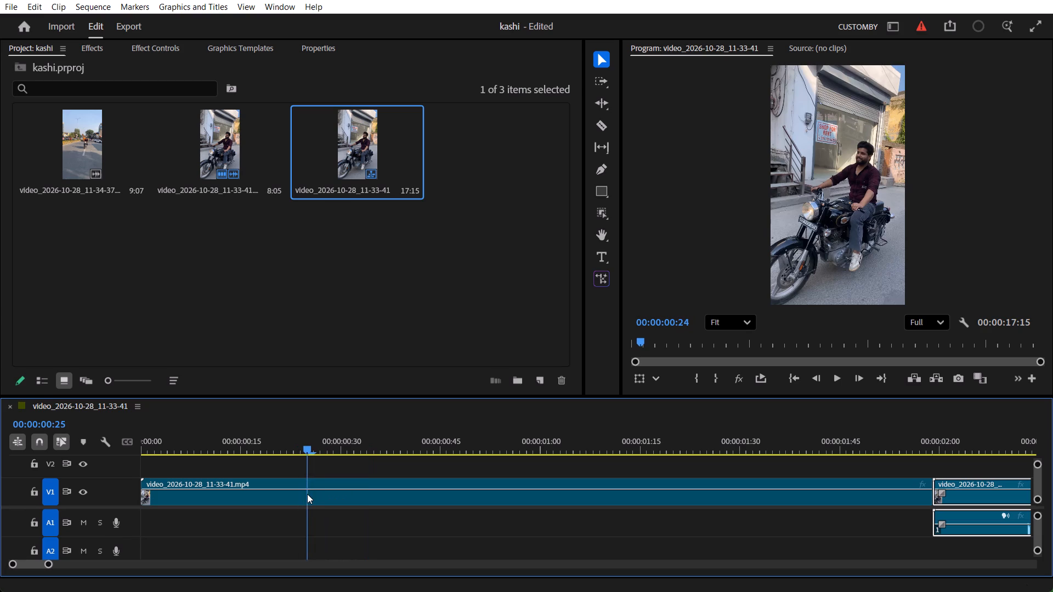
left_click_drag(307, 494, 224, 491)
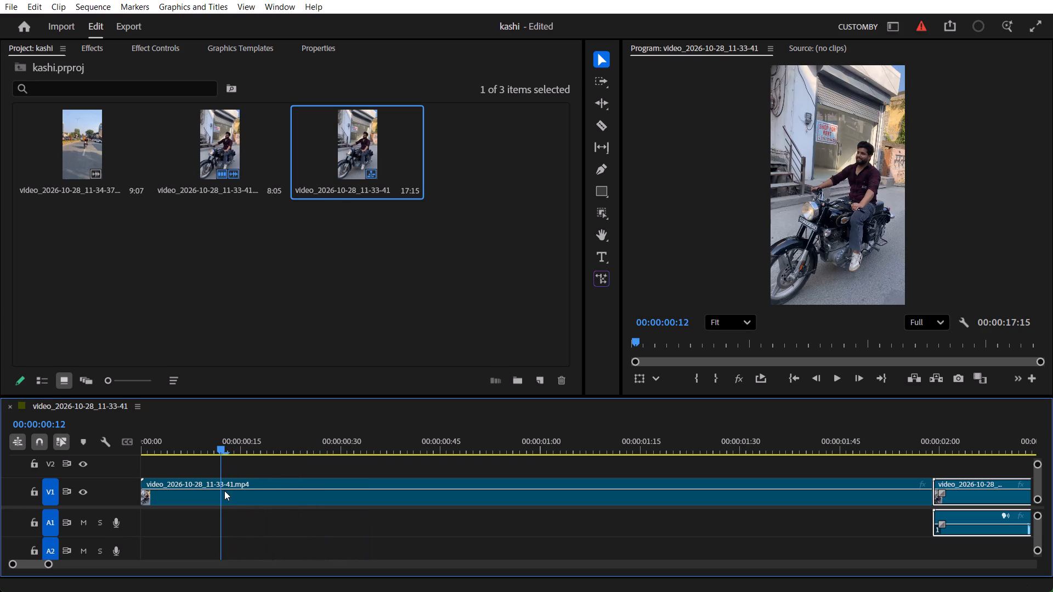
left_click_drag(224, 491, 224, 491)
key("c")
left_click(231, 489)
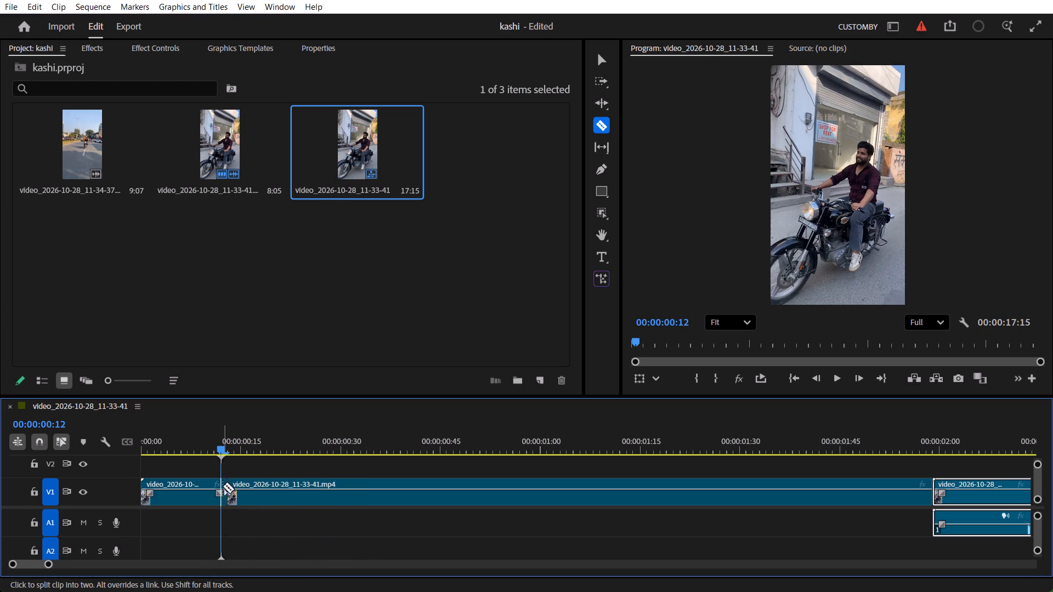
key("v")
left_click(268, 499)
key("Delete")
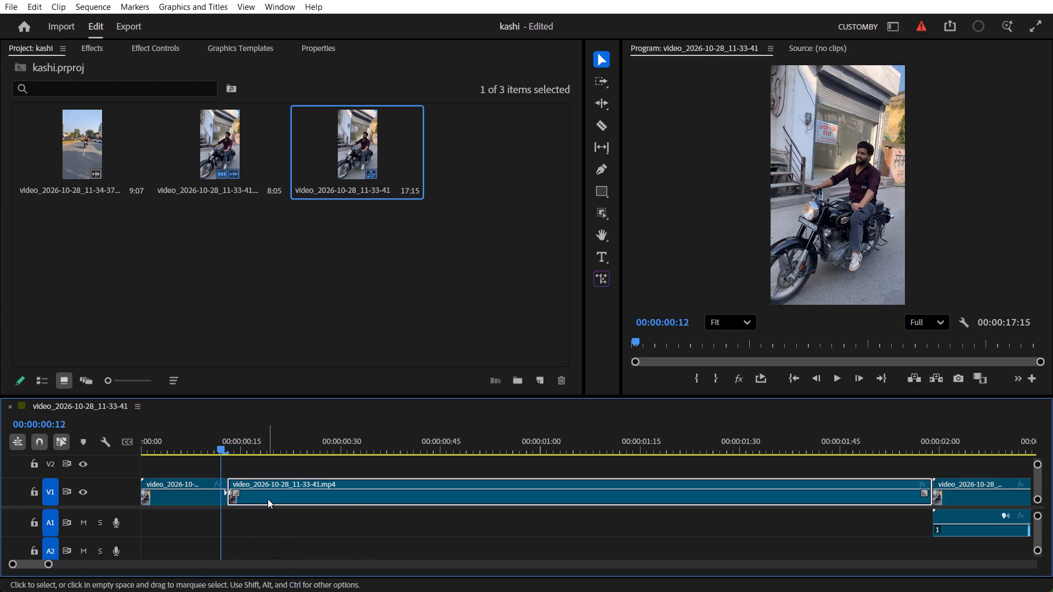
Close the gap on V1 between the shortened frame hold and the moving clip.
key("Right")
key("Left")
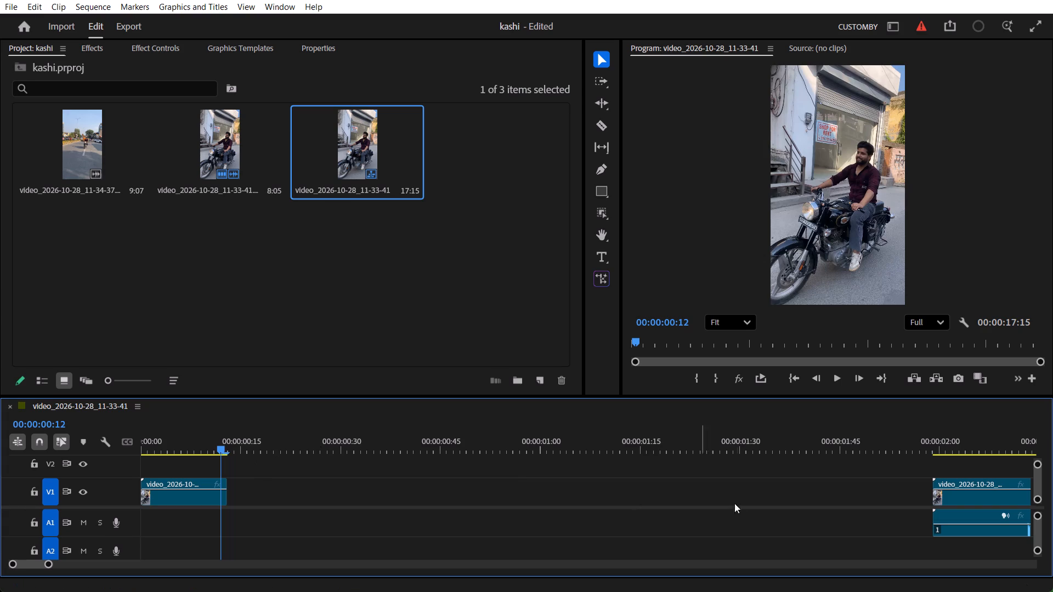
left_click(669, 473)
left_click(628, 489)
key("Delete")
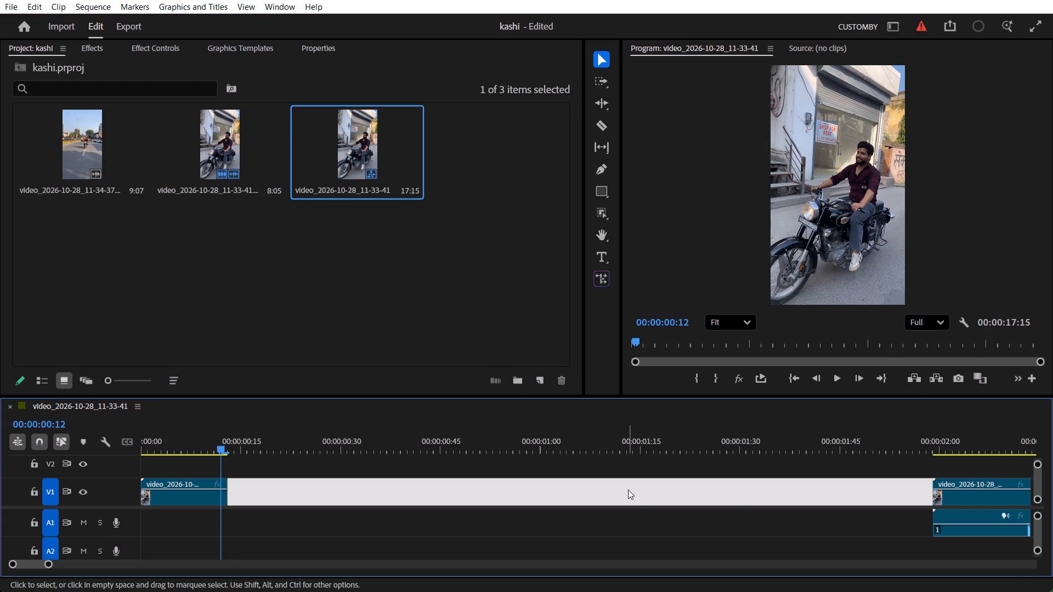
Review the transition from the frame hold into the moving clip by scrubbing through both pieces.
left_click_drag(212, 440, 192, 469)
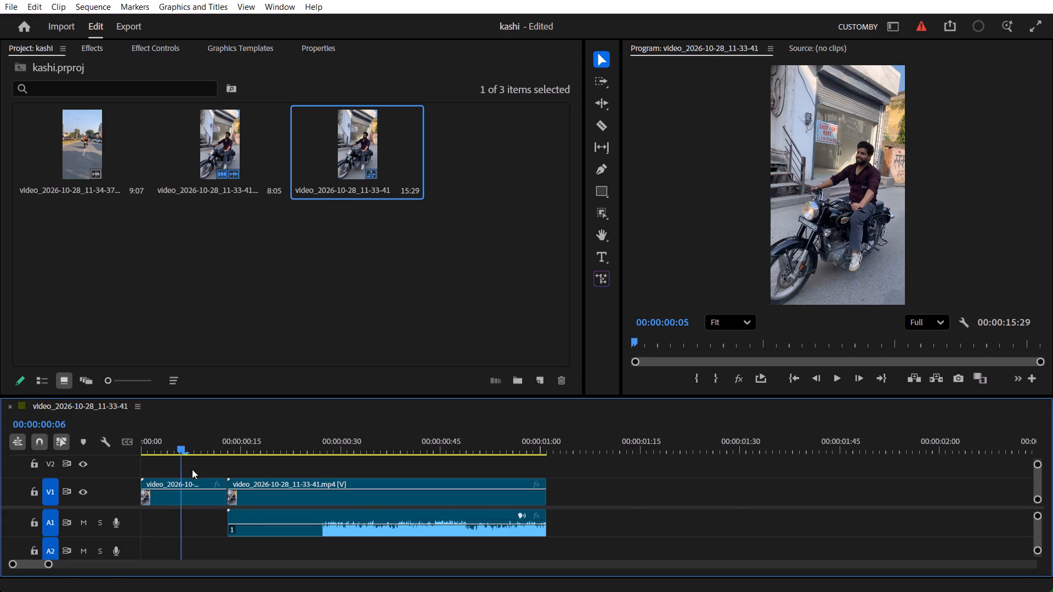
left_click_drag(192, 469, 204, 497)
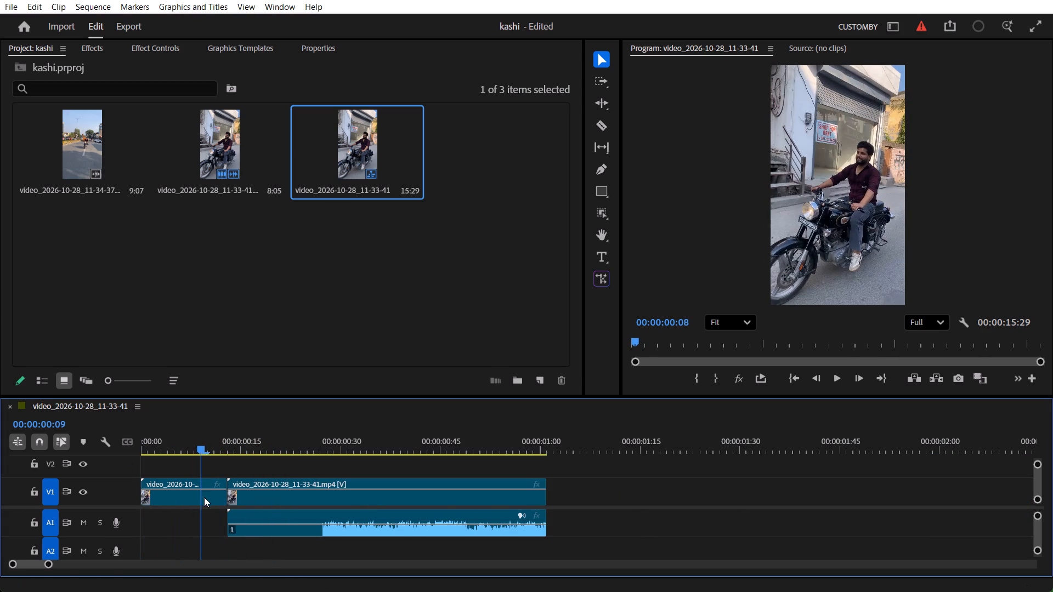
left_click_drag(204, 497, 247, 514)
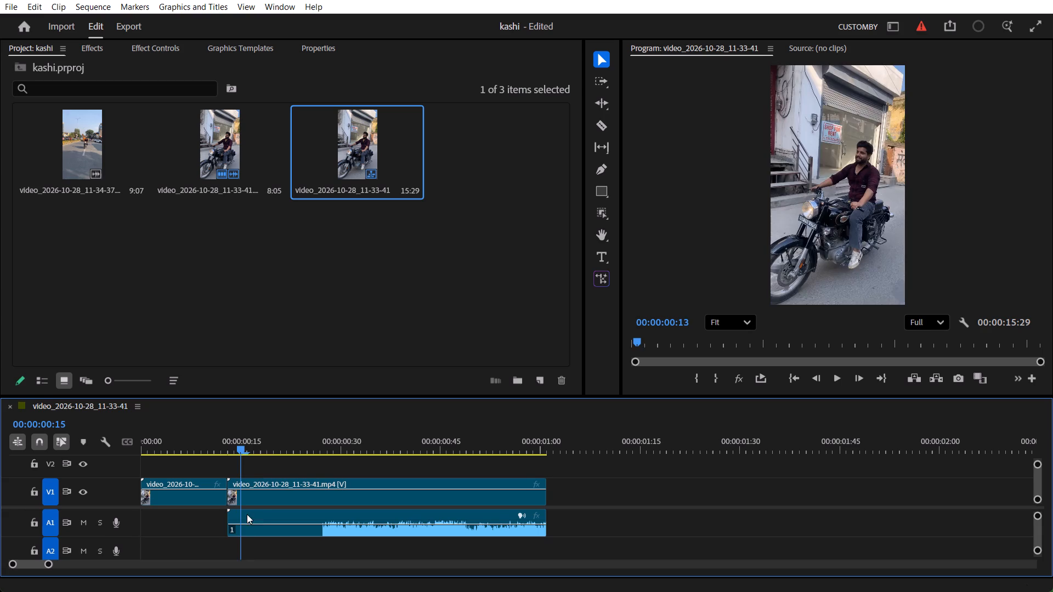
left_click_drag(247, 514, 430, 519)
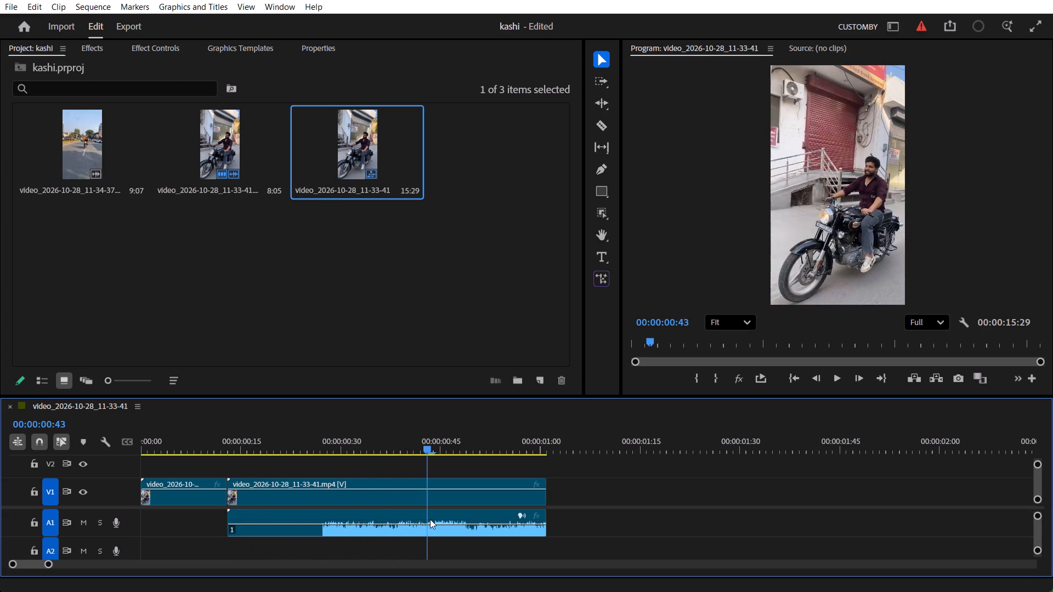
left_click_drag(430, 519, 529, 527)
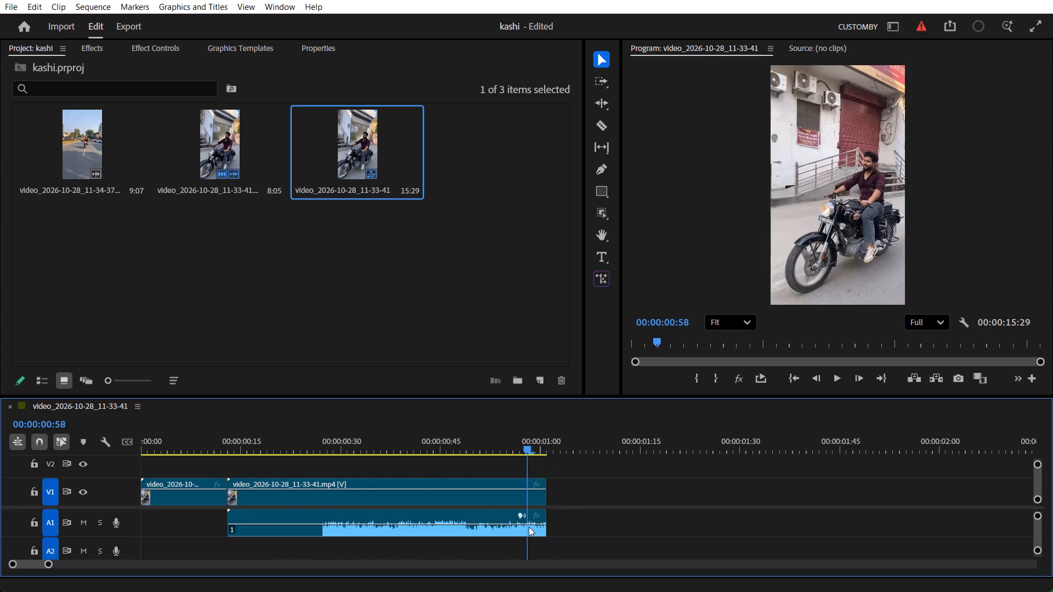
left_click_drag(529, 527, 292, 527)
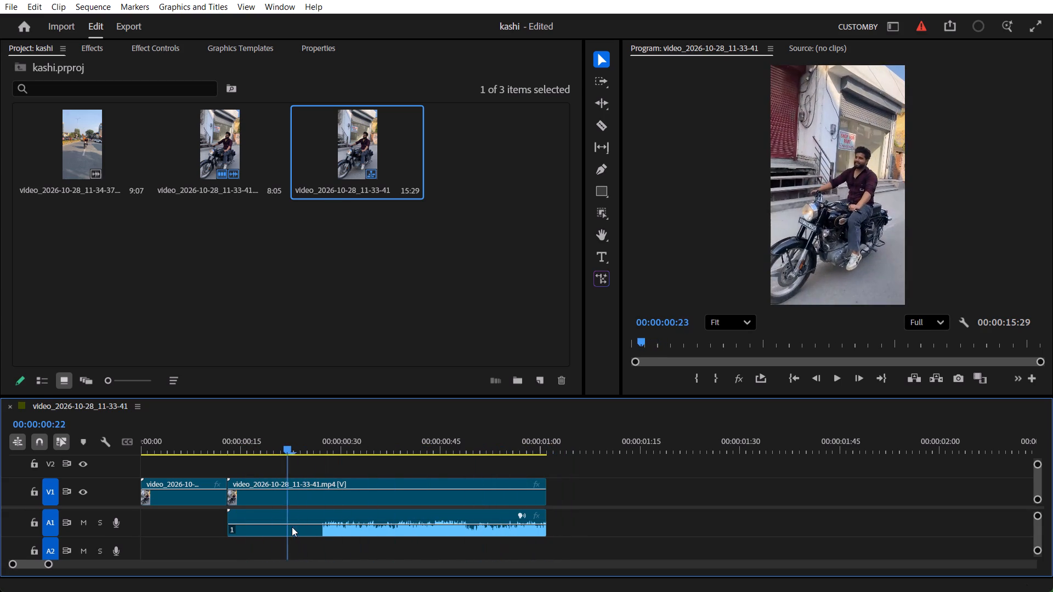
left_click_drag(292, 527, 316, 530)
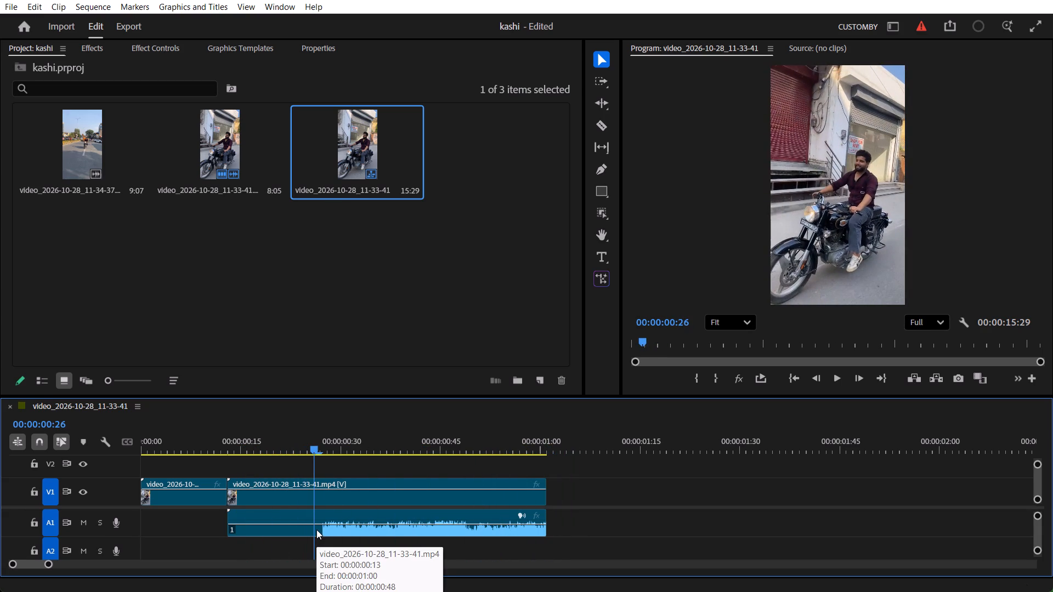
left_click_drag(316, 530, 316, 531)
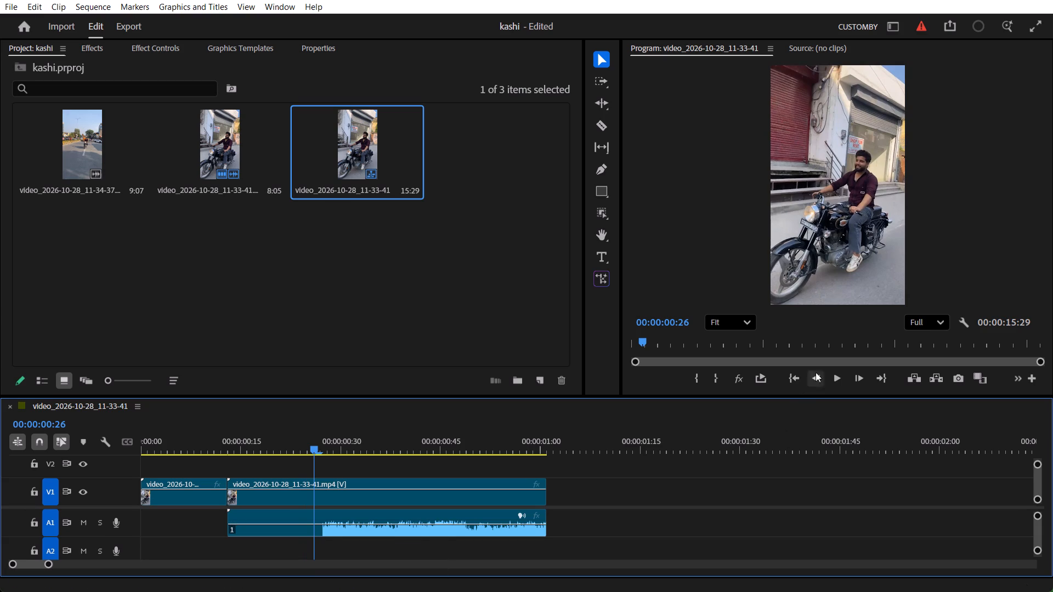
Set the Program monitor's playback resolution to 1/2.
scroll(922, 320, "down", 5)
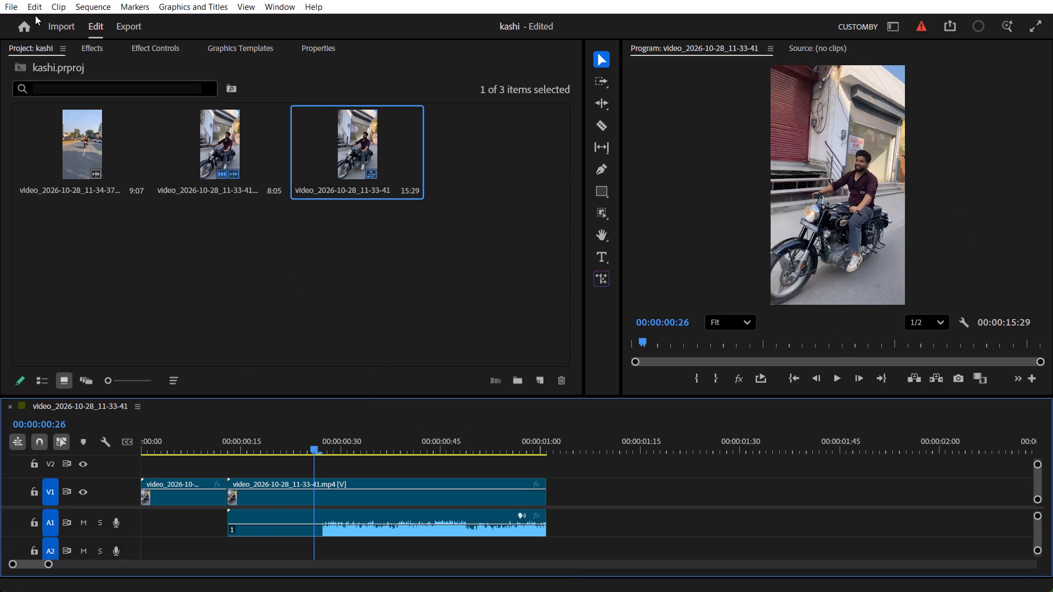
Check the frame size and timebase in the Sequence Settings without changing them.
left_click(86, 0)
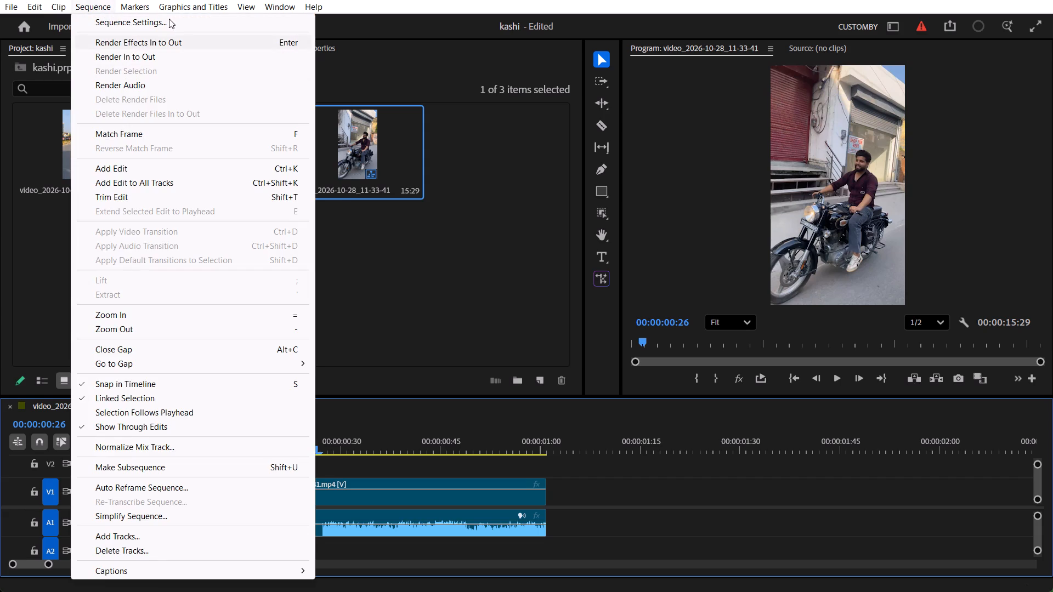
left_click(172, 25)
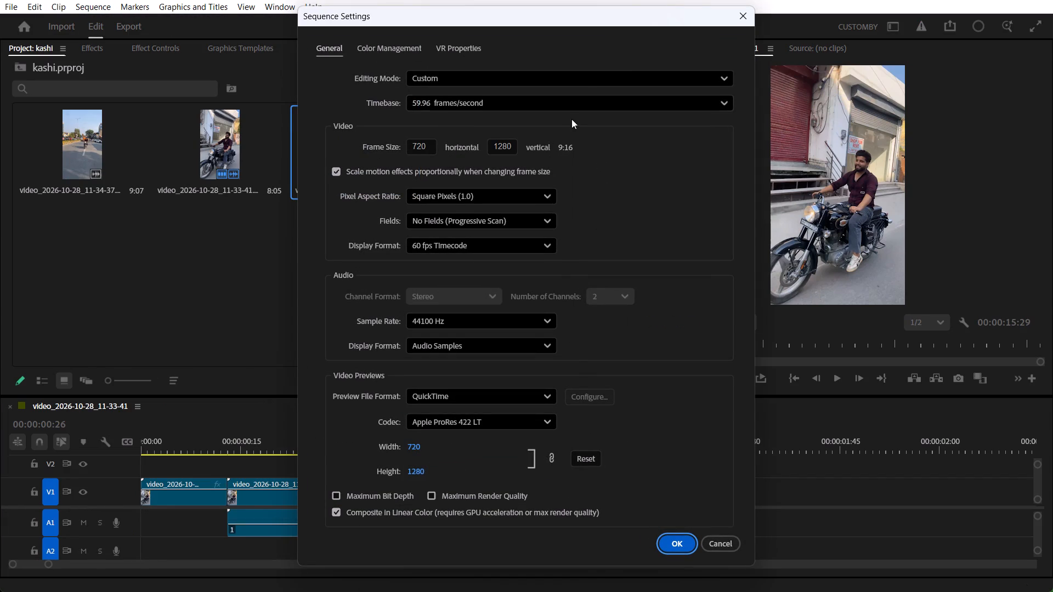
left_click(743, 20)
Switch to the Vertical workspace and create an Object Mask of the motorcycle and rider on the frame hold at 00:00:00:00.
left_click_drag(295, 449, 167, 462)
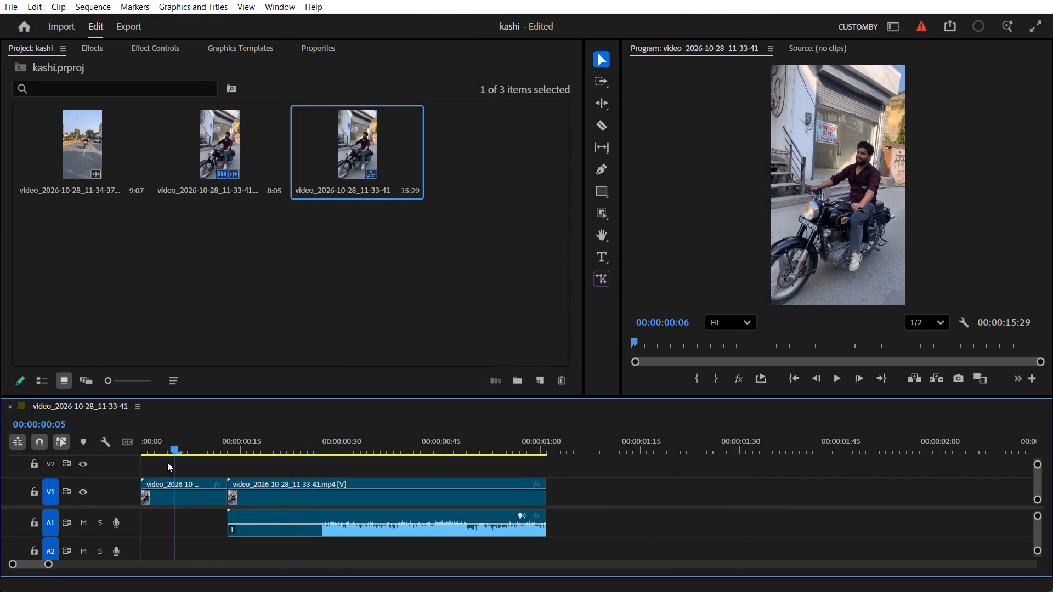
left_click_drag(167, 462, 137, 471)
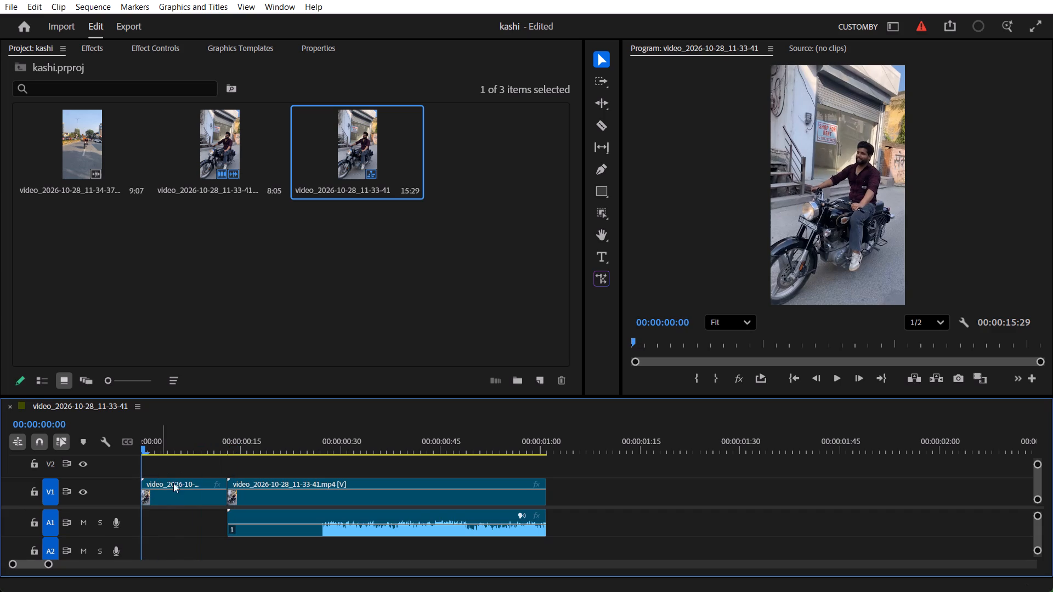
left_click(164, 495)
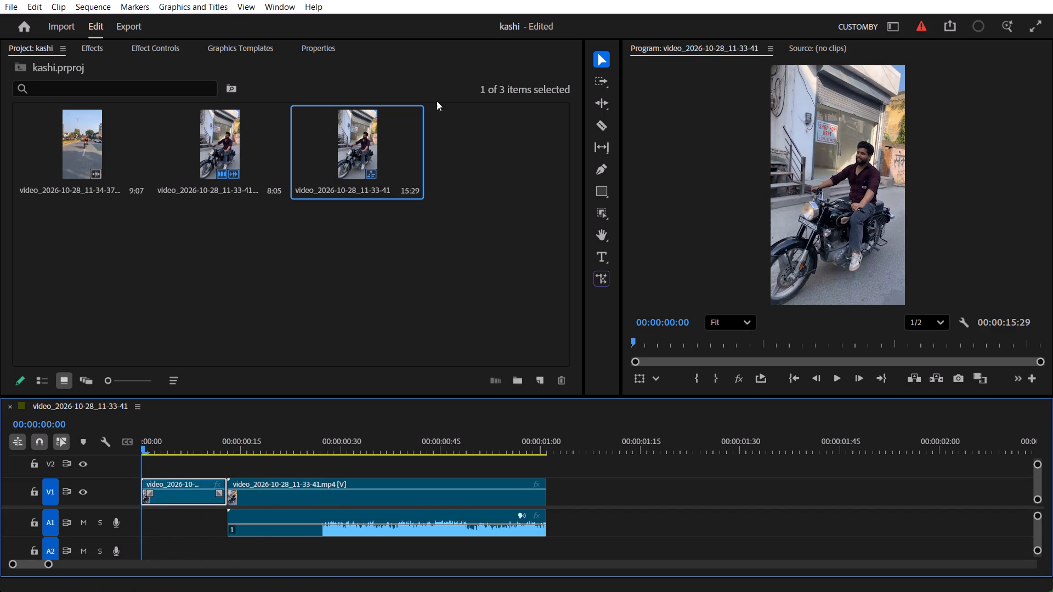
left_click(601, 208)
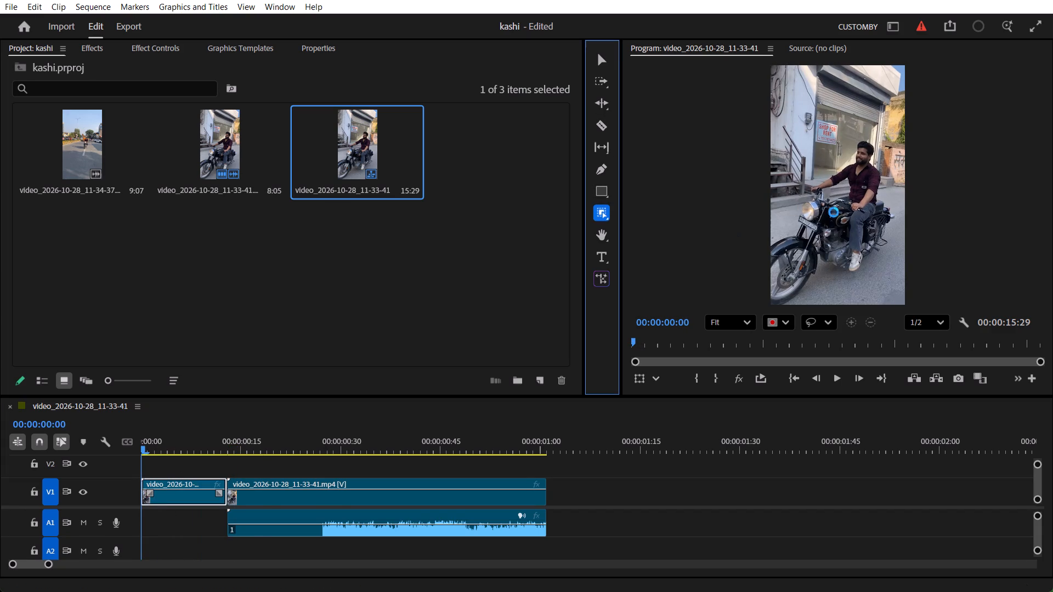
left_click(885, 28)
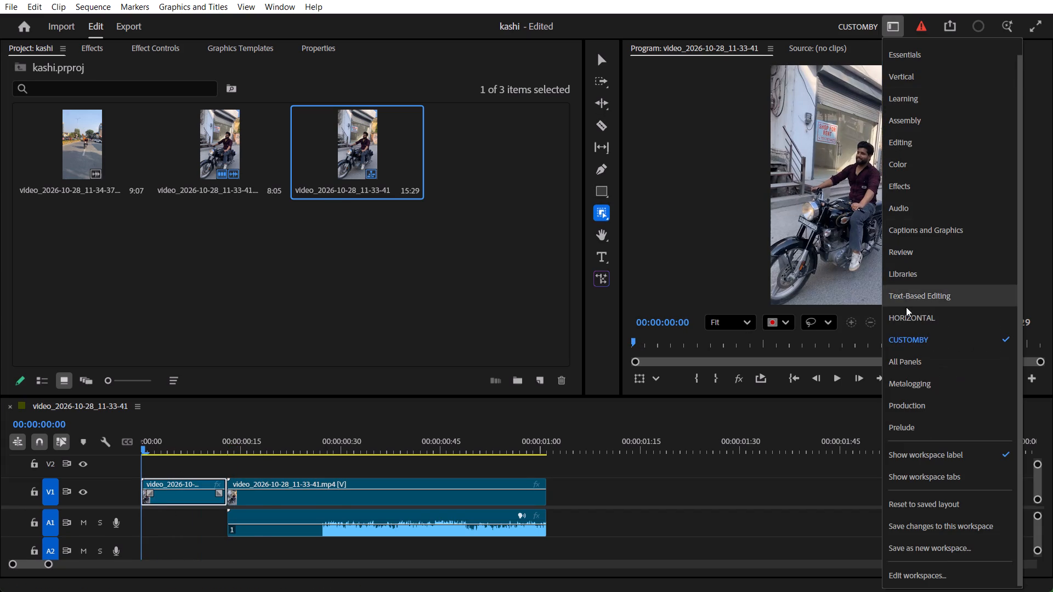
left_click(933, 71)
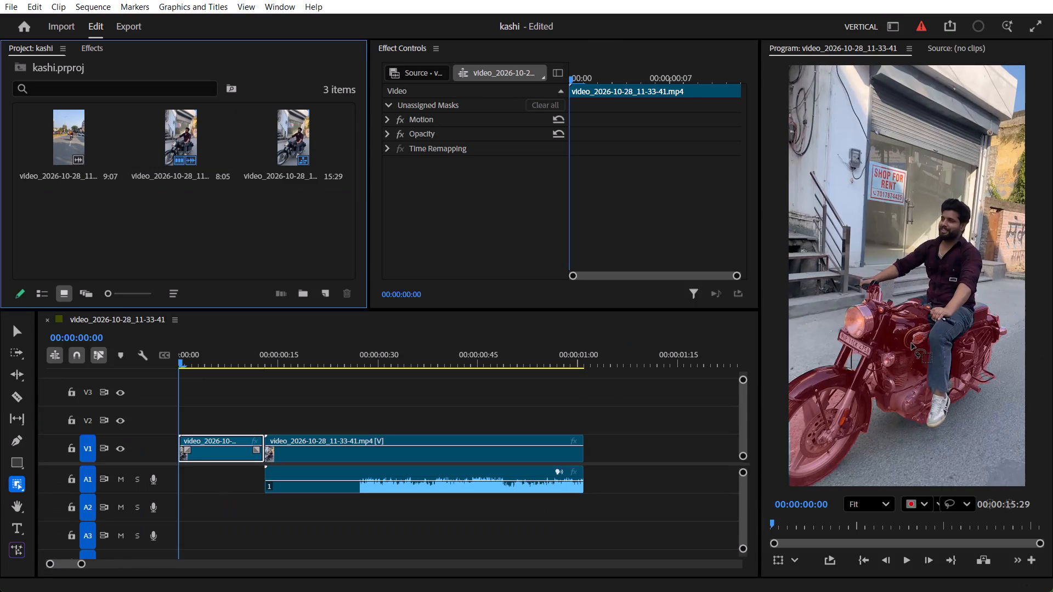
left_click(912, 343)
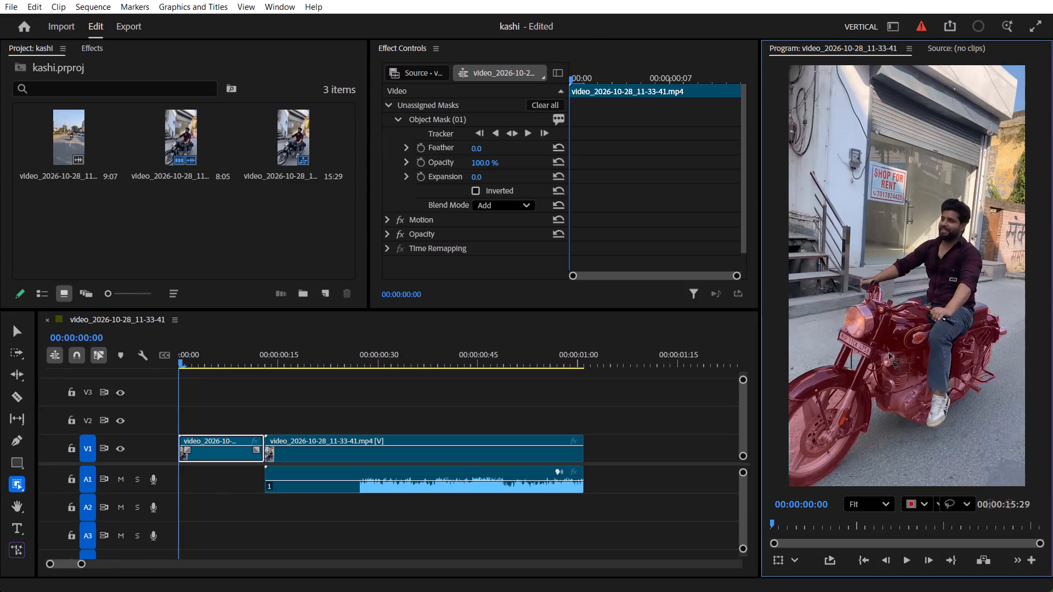
left_click(889, 353)
left_click(955, 293)
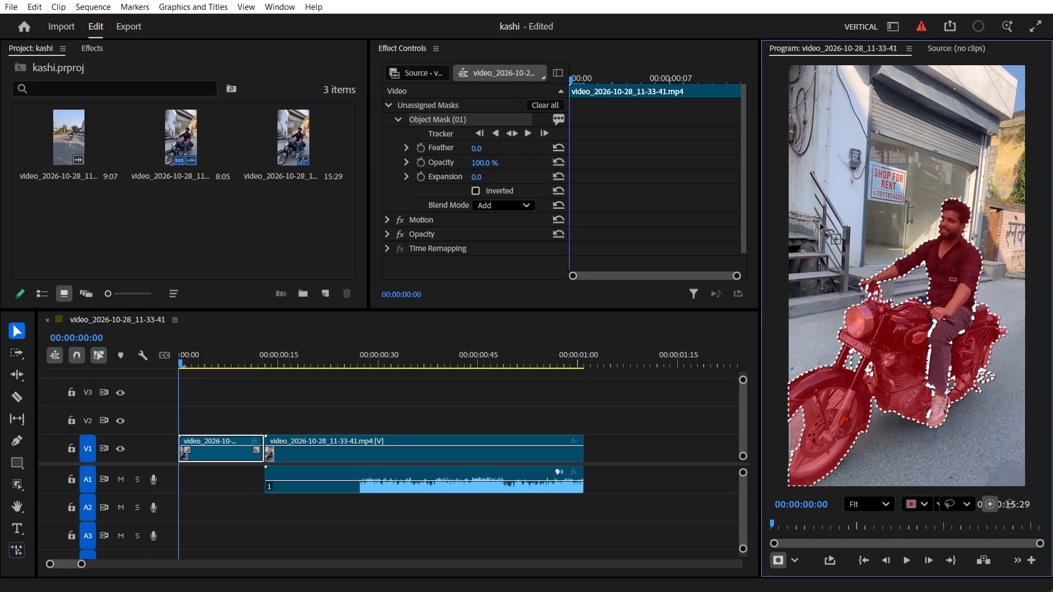
Track the motorcycle and rider's object mask in both directions across the short frame hold clip.
left_click(513, 133)
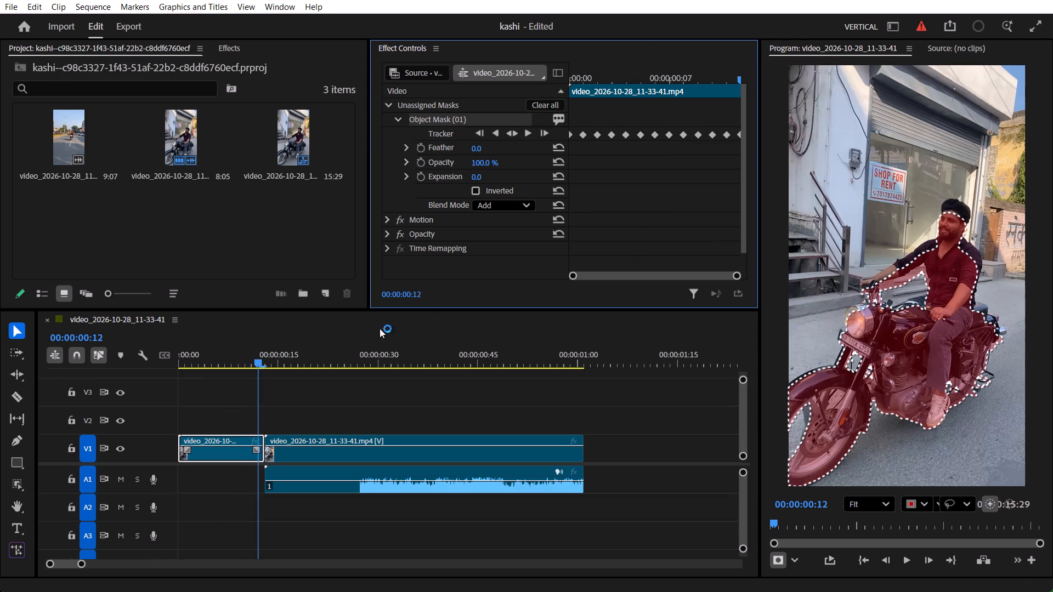
left_click_drag(254, 364, 225, 365)
left_click_drag(258, 358, 242, 360)
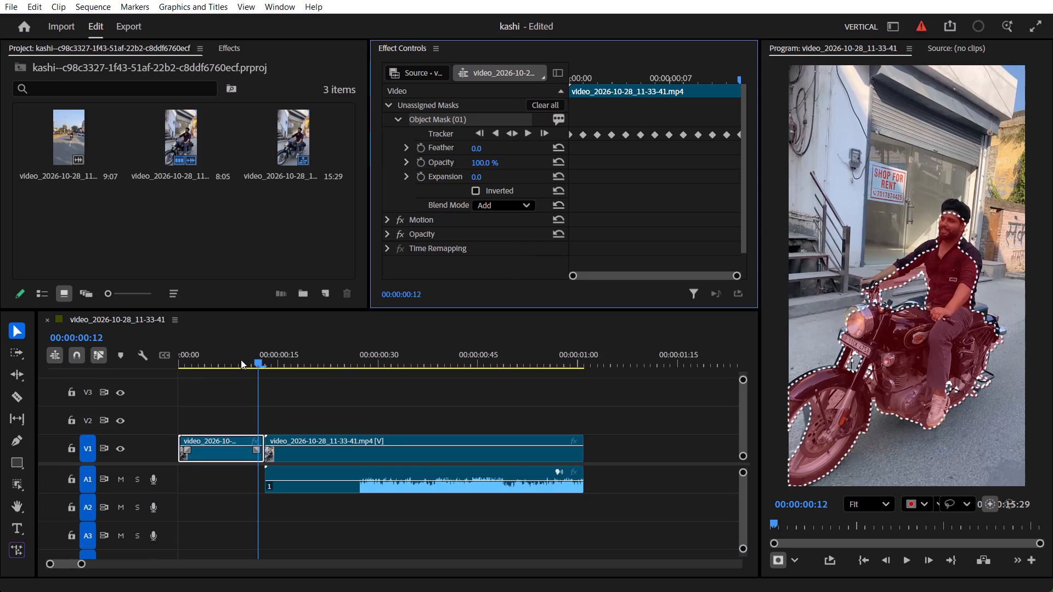
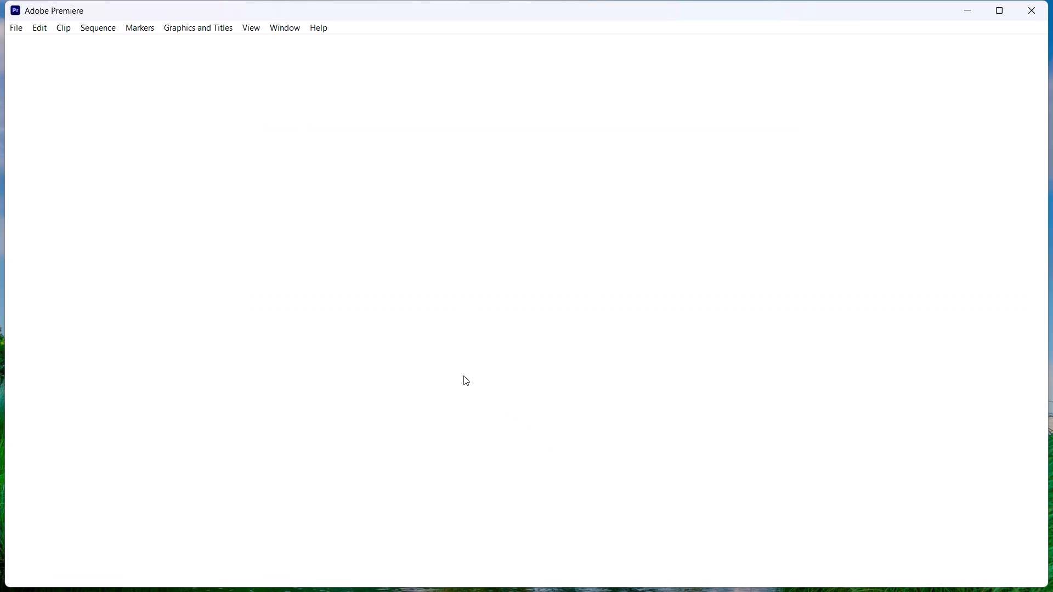
Maximize the window and reopen the recent kashi project.
left_click(1001, 12)
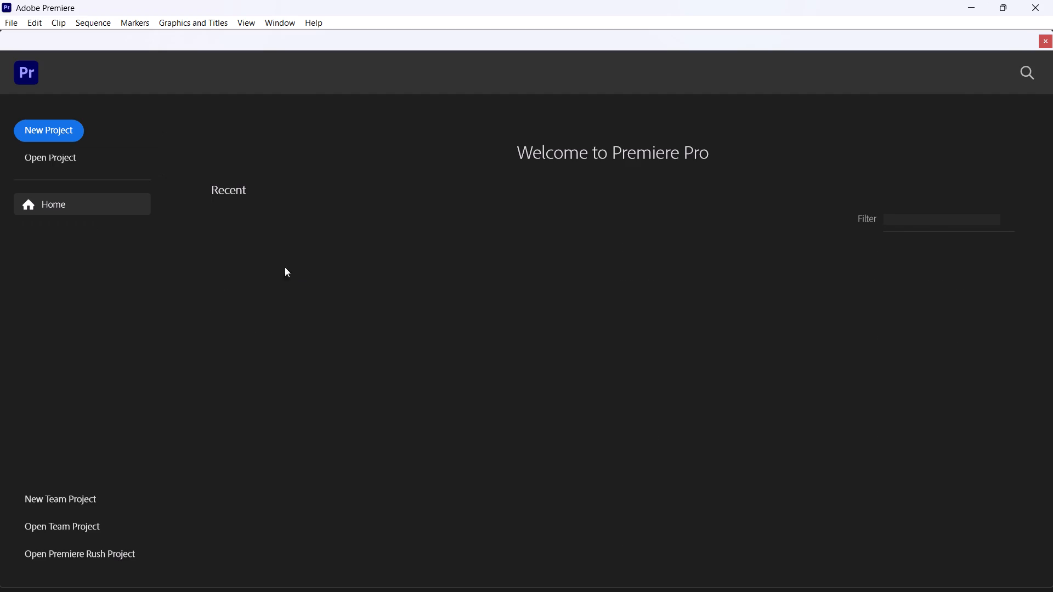
left_click(282, 277)
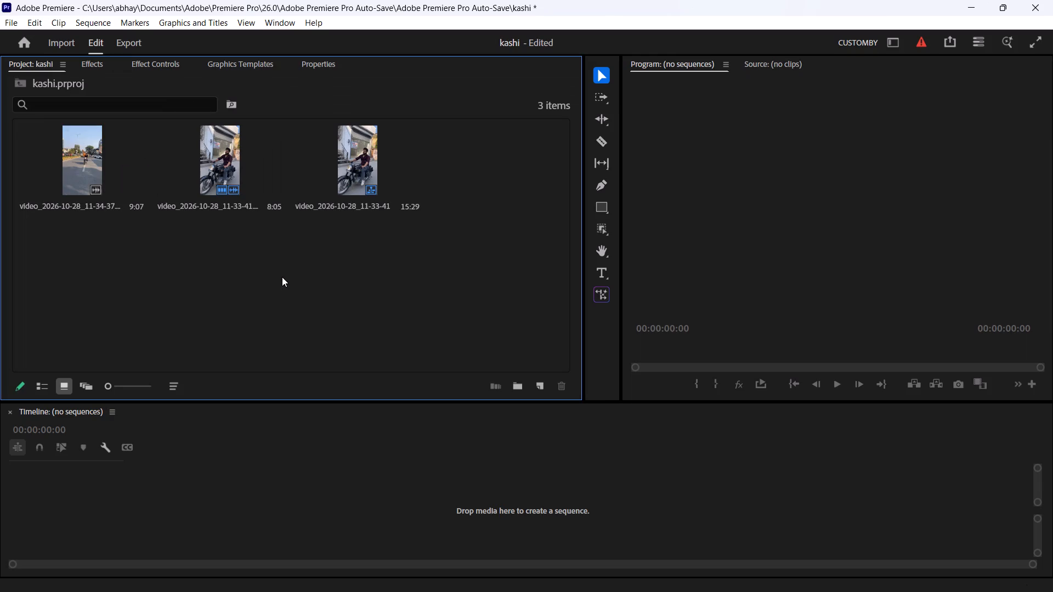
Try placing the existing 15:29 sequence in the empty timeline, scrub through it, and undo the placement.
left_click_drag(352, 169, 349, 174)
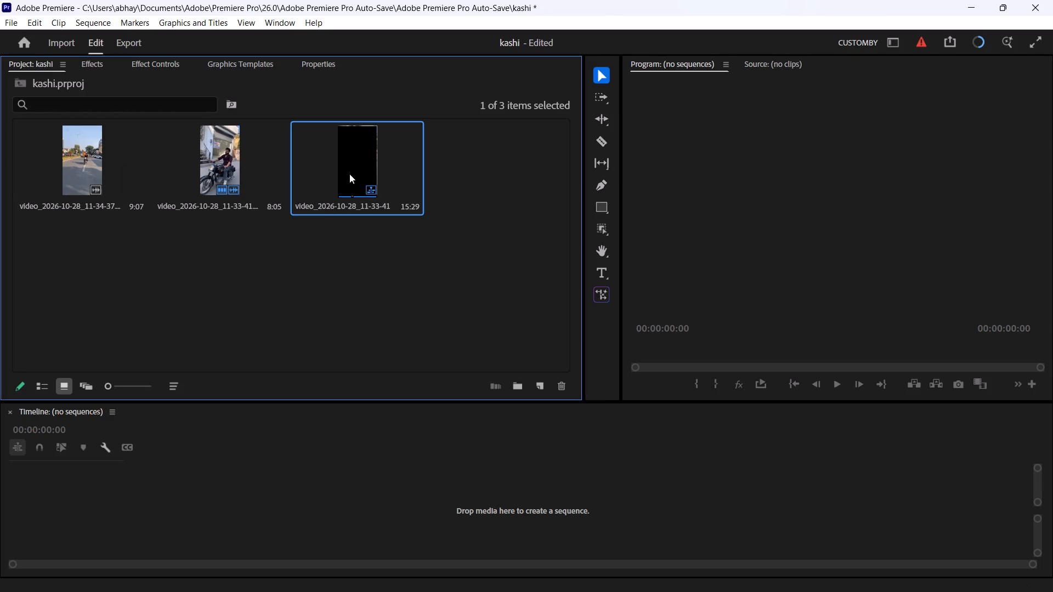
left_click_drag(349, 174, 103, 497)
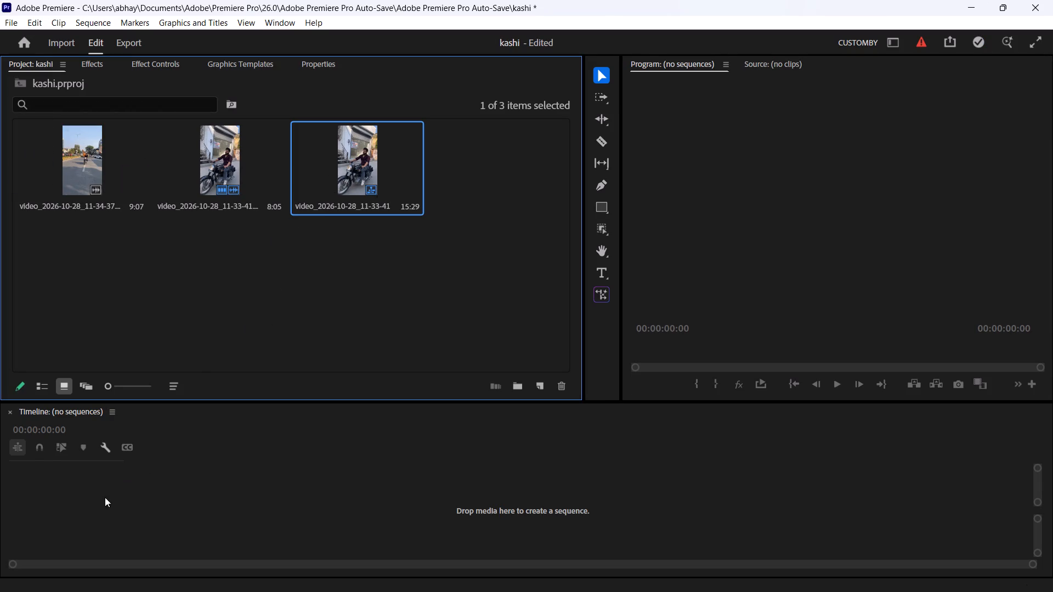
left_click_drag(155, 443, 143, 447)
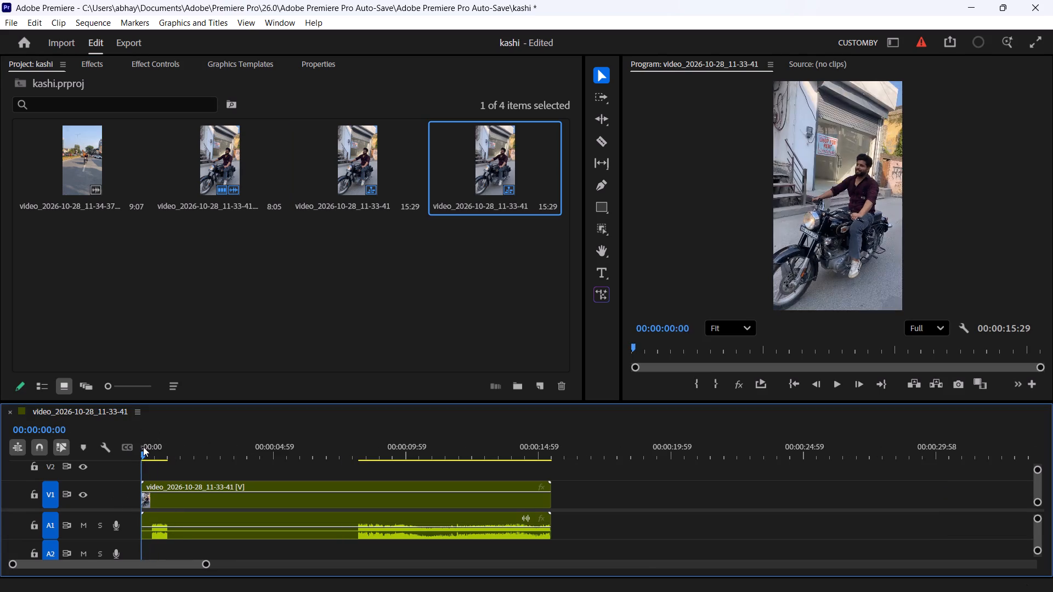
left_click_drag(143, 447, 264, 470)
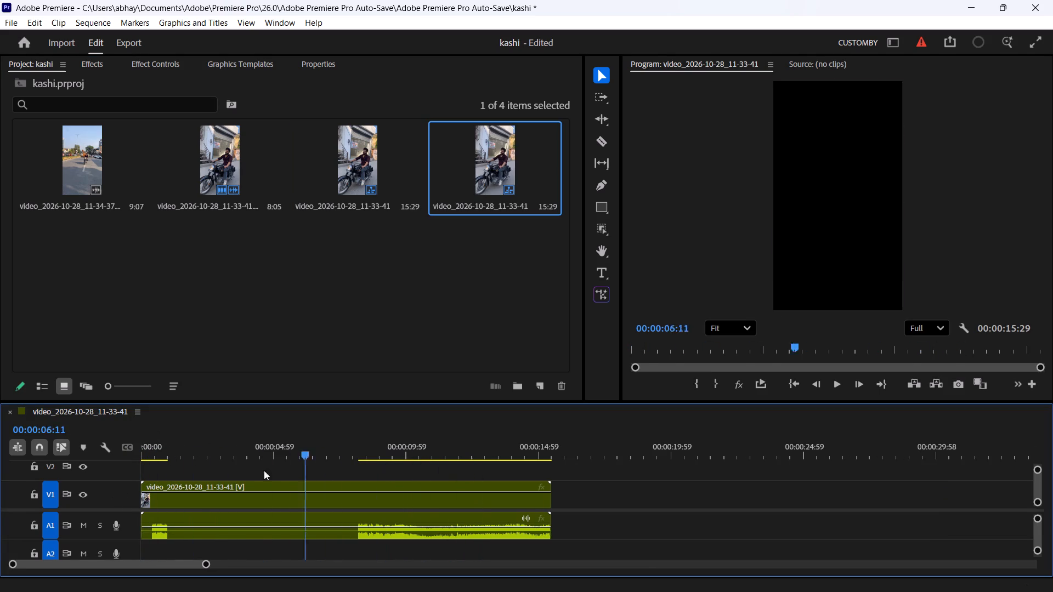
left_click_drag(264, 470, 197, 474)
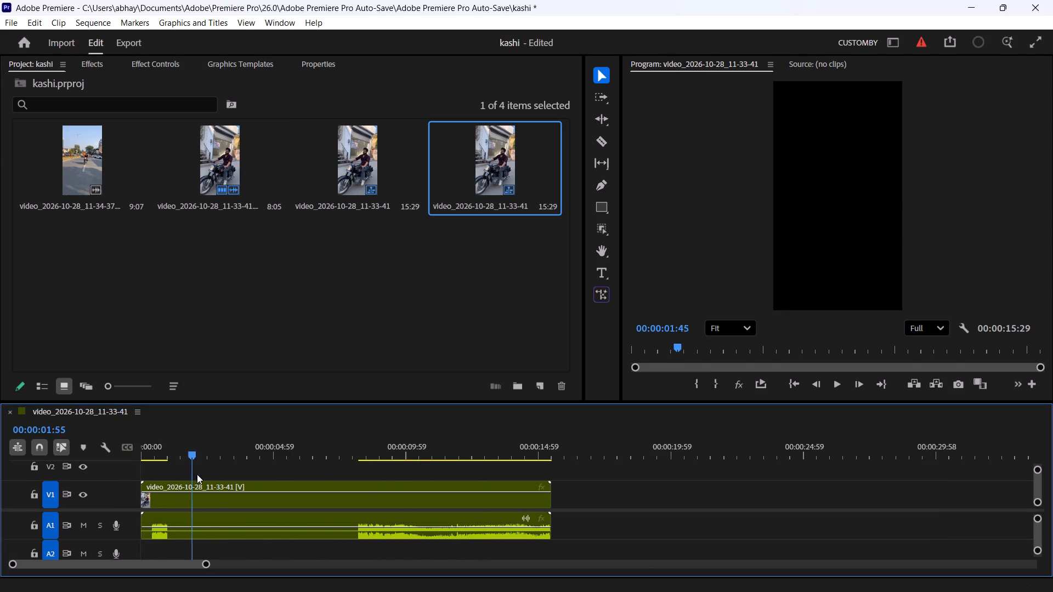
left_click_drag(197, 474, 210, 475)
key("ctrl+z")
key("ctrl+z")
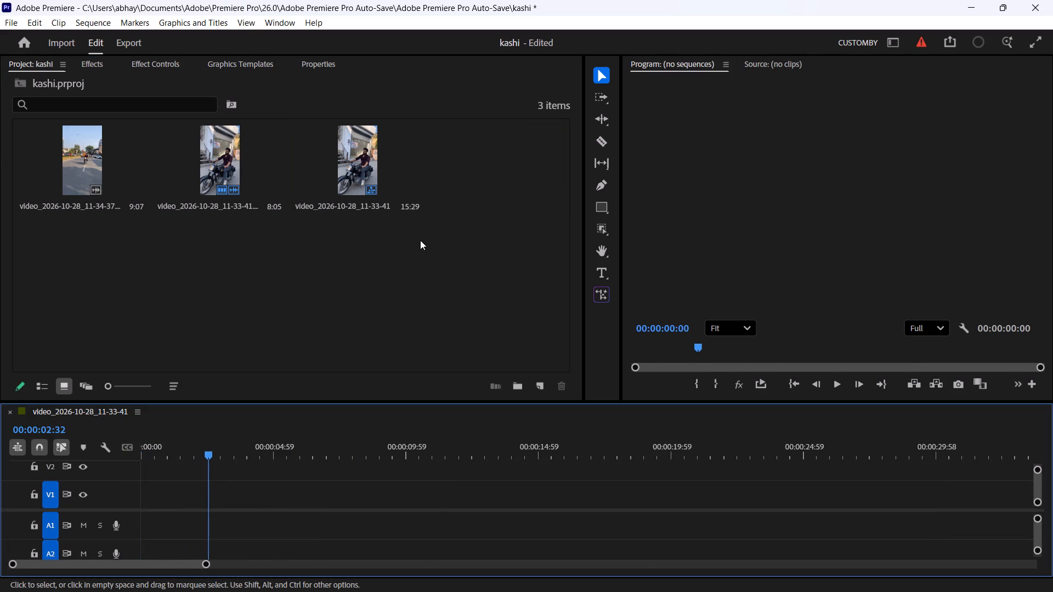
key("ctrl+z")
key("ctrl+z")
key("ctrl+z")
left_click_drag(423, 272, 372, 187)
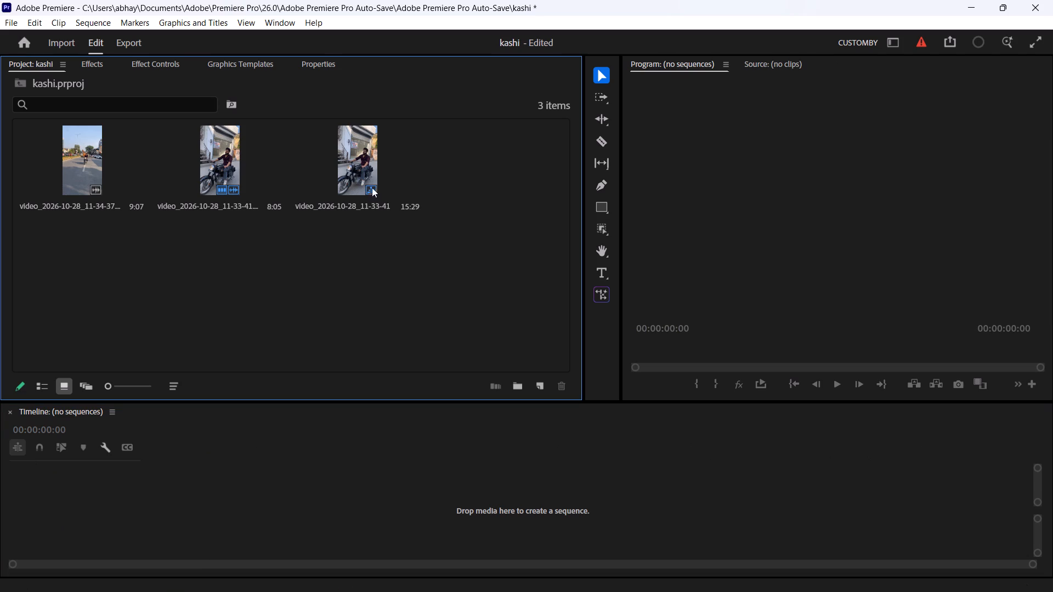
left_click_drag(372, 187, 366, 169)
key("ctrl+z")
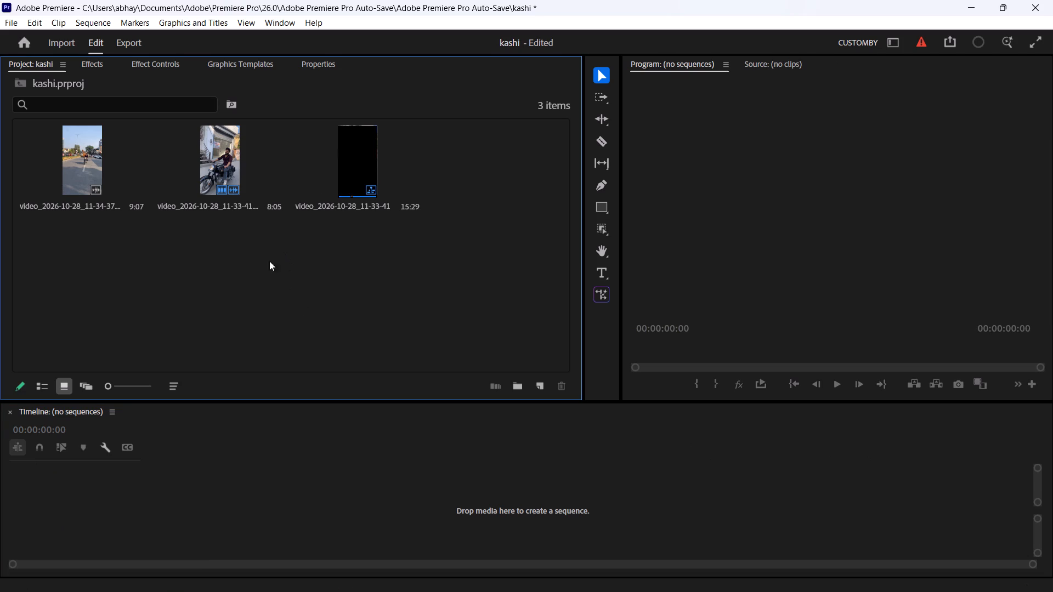
Delete all three items from the kashi project.
left_click_drag(107, 294, 325, 168)
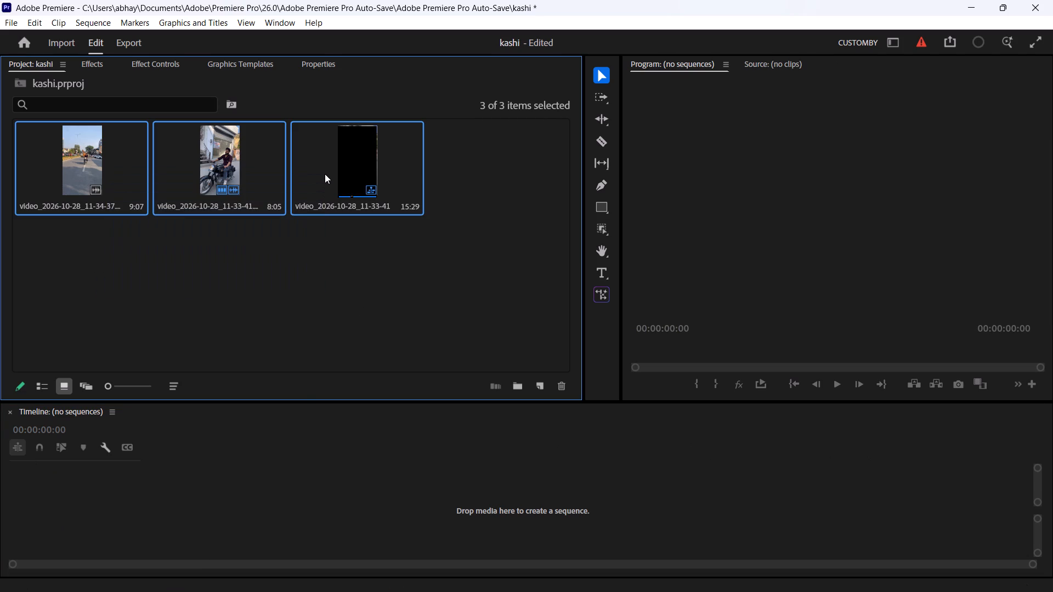
key("Delete")
Import video_2026-10-28_11-33-41 and video_2026-10-28_11-34-37 from the cinematic folder on New Volume (E:).
double_click(250, 207)
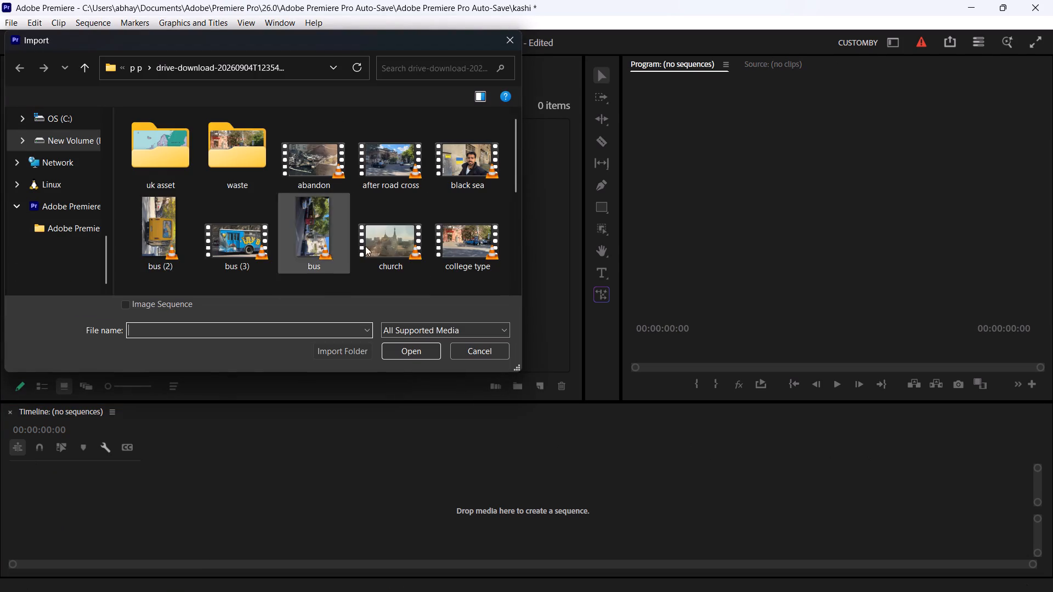
scroll(445, 230, "down", 4)
left_click(136, 66)
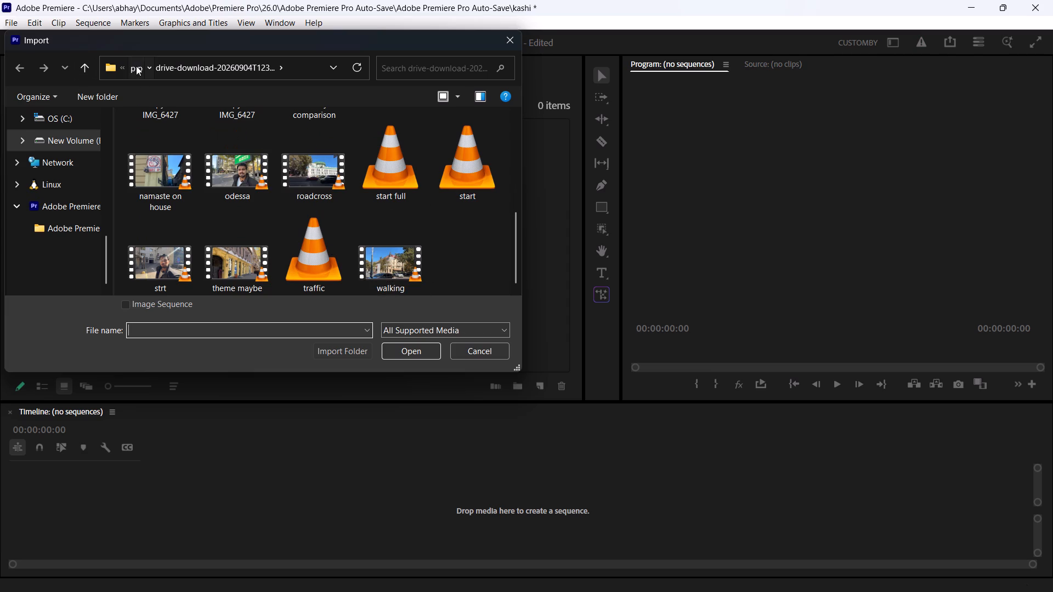
left_click(223, 75)
scroll(294, 238, "down", 2)
scroll(295, 238, "up", 1)
scroll(296, 238, "down", 1)
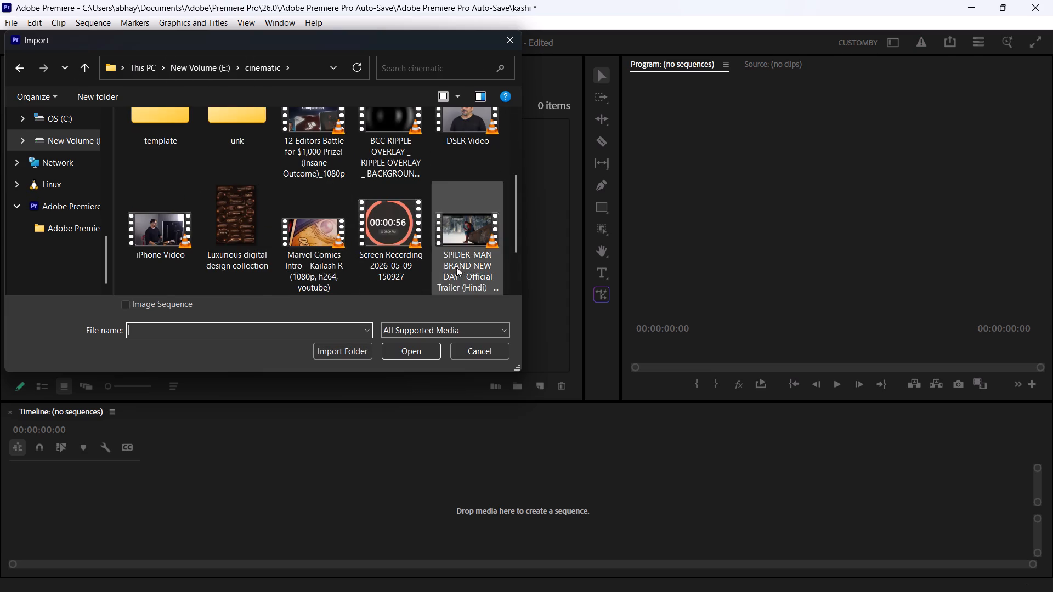
scroll(455, 264, "down", 5)
left_click_drag(460, 284, 423, 231)
left_click(415, 343)
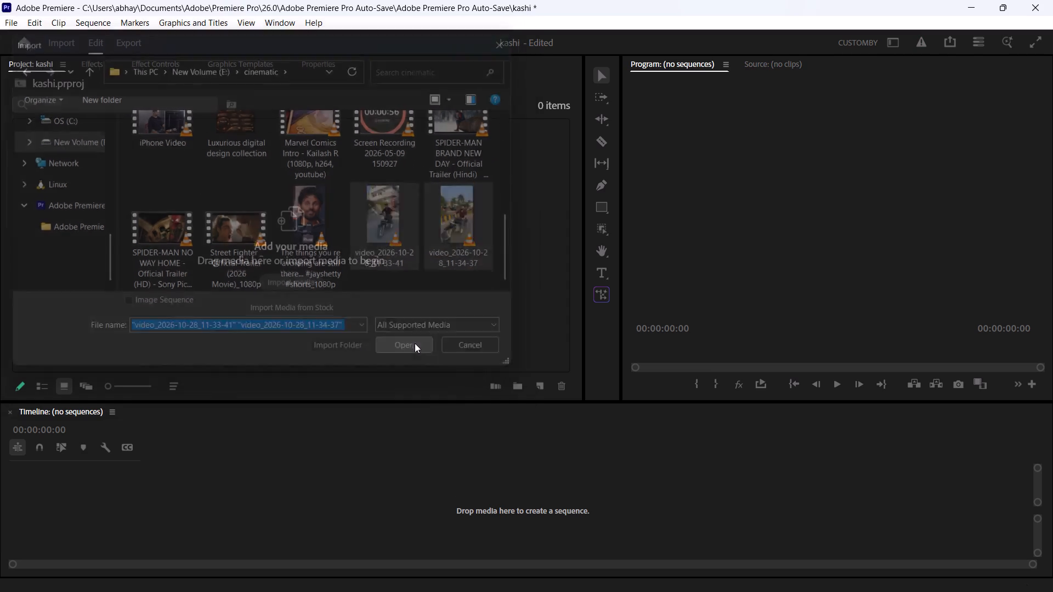
Create a sequence from both imported clips and set the Program monitor's playback resolution to 1/2.
left_click_drag(218, 162, 110, 492)
scroll(910, 328, "down", 3)
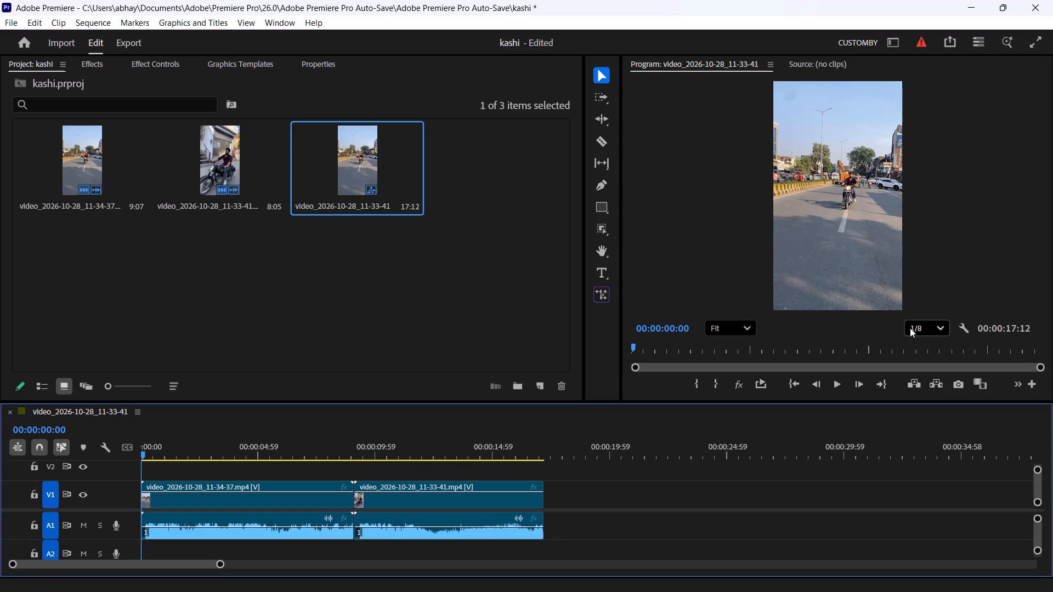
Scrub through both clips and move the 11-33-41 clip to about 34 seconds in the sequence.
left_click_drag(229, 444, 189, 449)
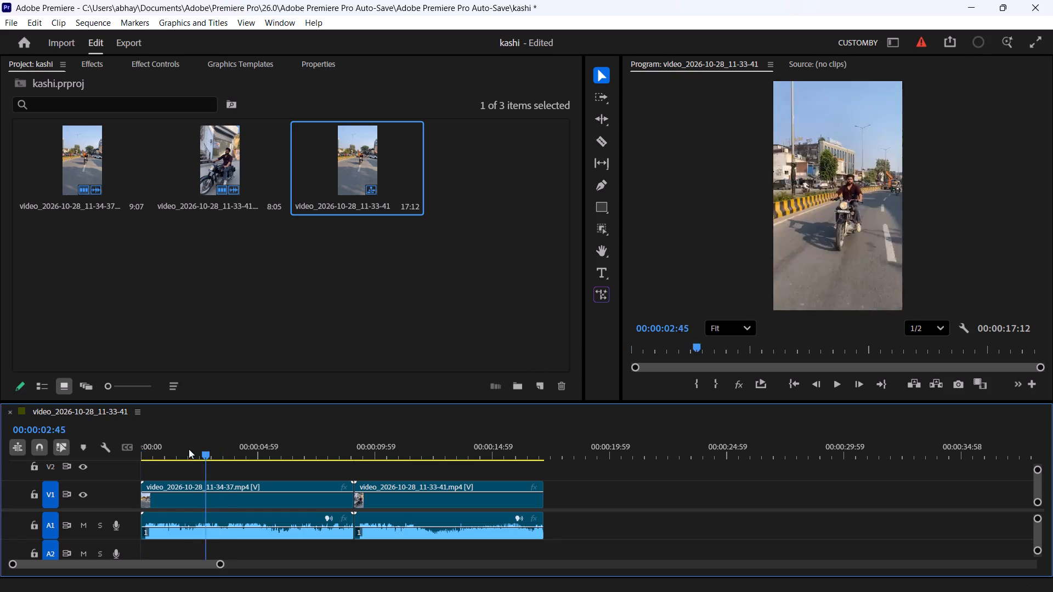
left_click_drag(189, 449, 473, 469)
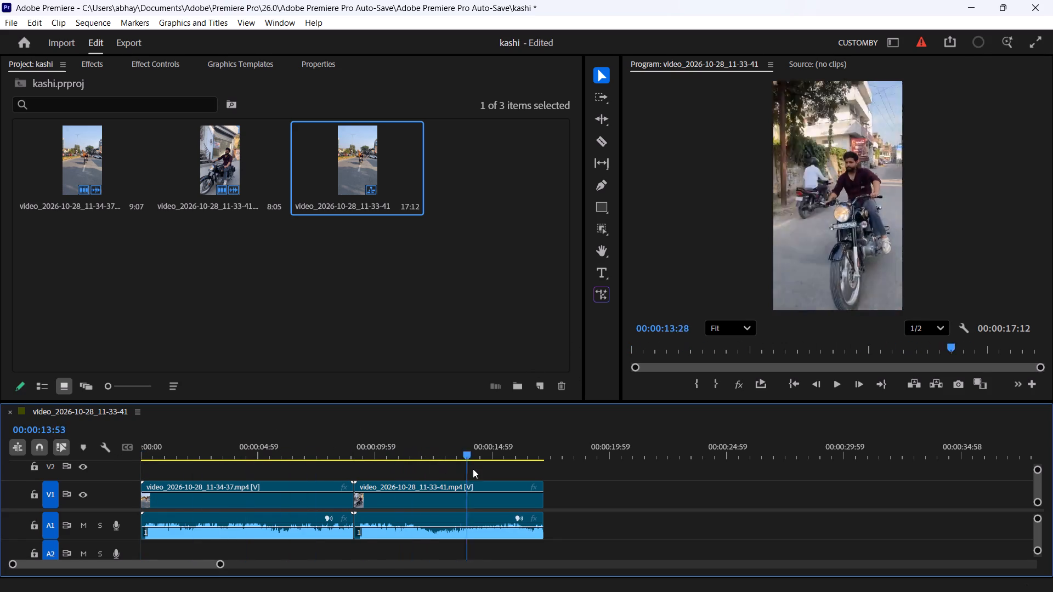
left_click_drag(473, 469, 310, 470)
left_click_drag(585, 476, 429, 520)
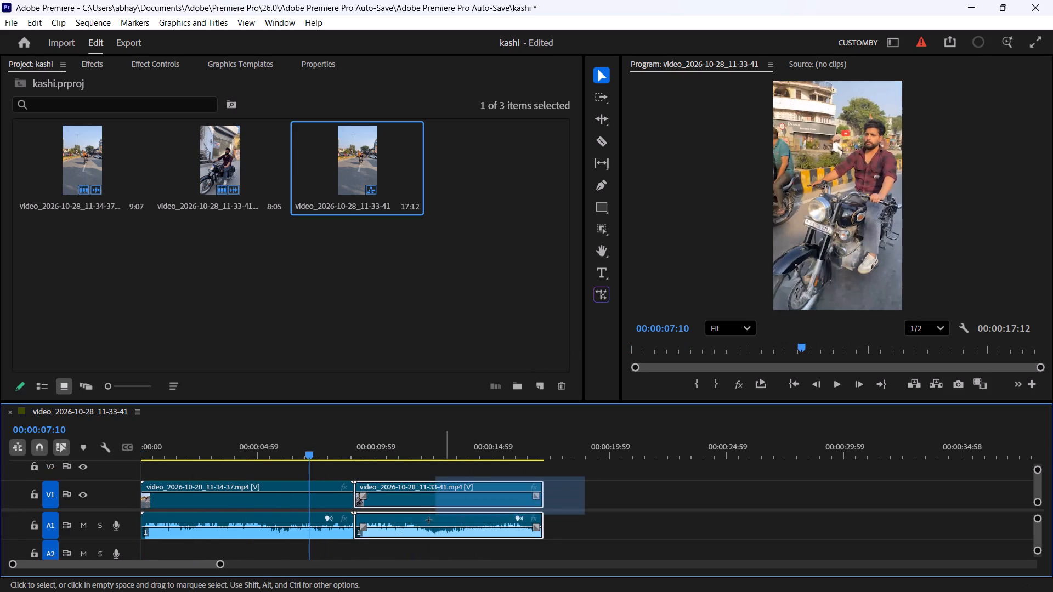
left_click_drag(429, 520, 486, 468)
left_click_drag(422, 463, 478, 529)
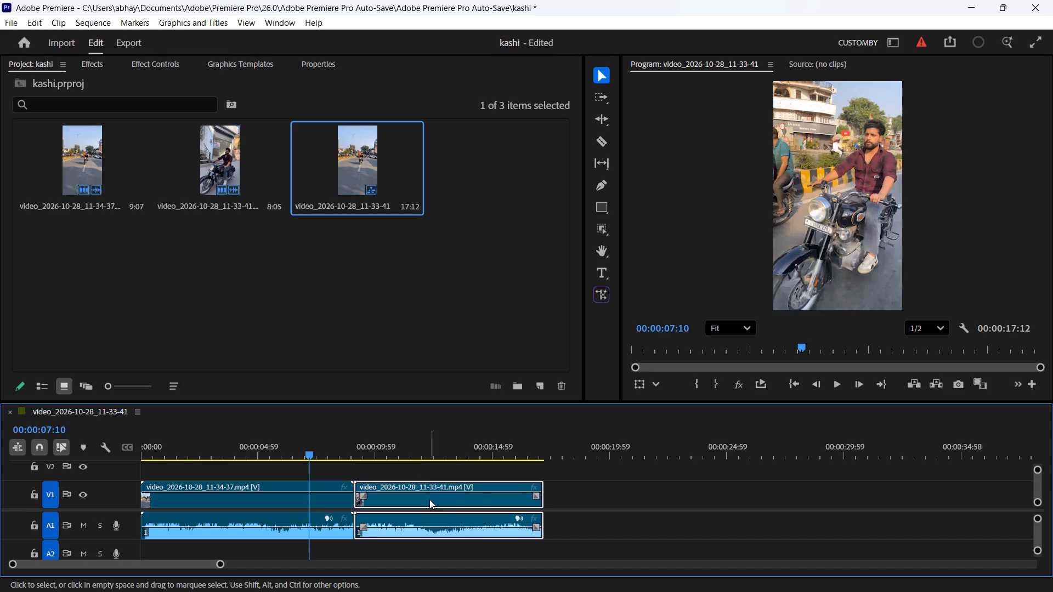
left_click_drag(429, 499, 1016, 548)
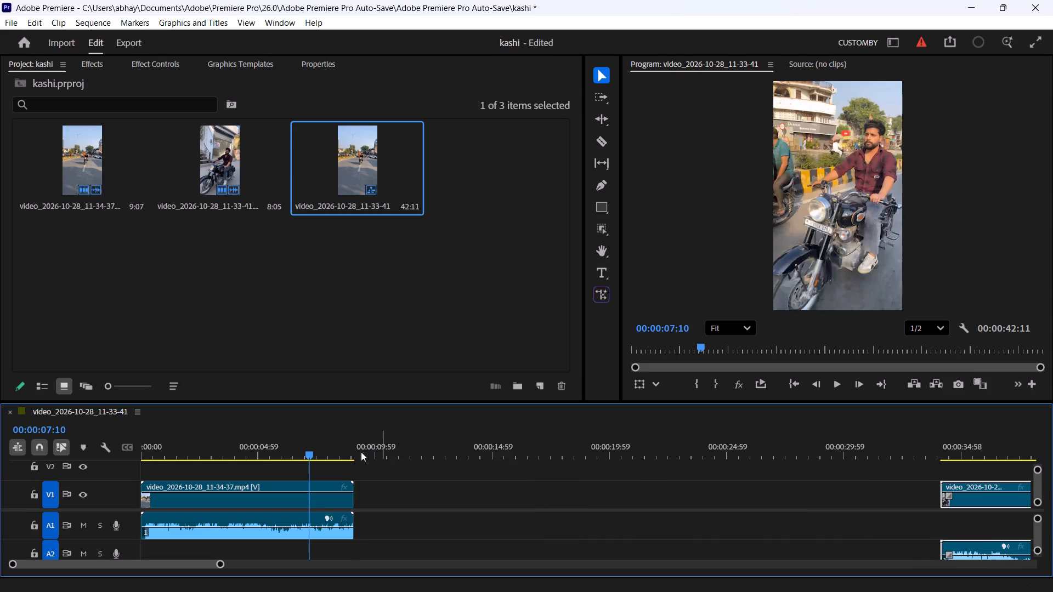
Scrub the opening of the 11-34-37 clip and move the clip to about 00:00:24:30, clearing the sequence start.
left_click_drag(353, 452, 118, 469)
key("equal")
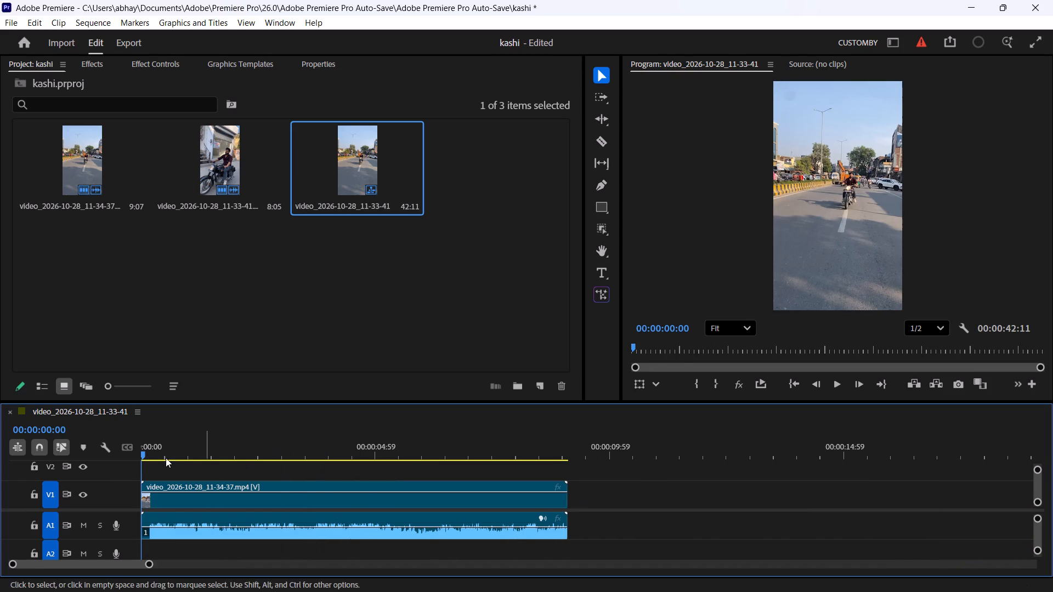
left_click_drag(161, 446, 140, 469)
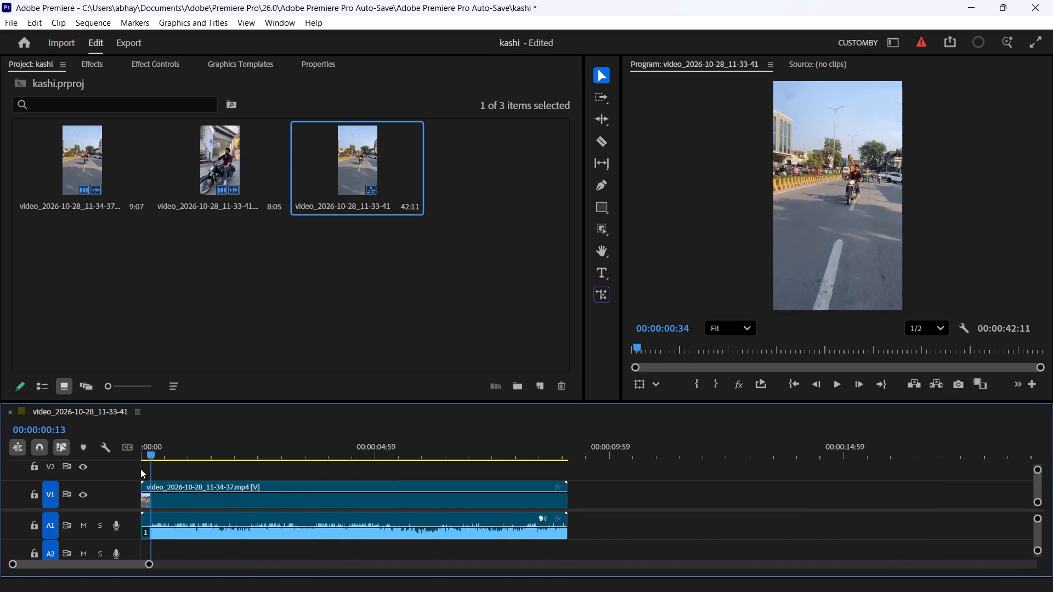
left_click_drag(140, 469, 147, 469)
key("minus")
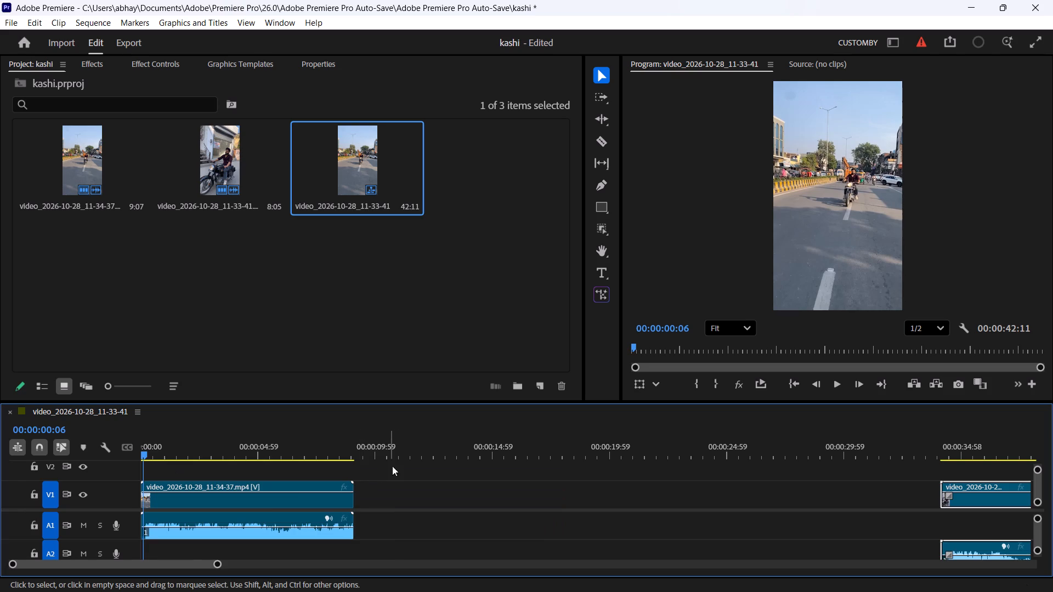
left_click_drag(393, 465, 186, 565)
left_click_drag(220, 503, 794, 511)
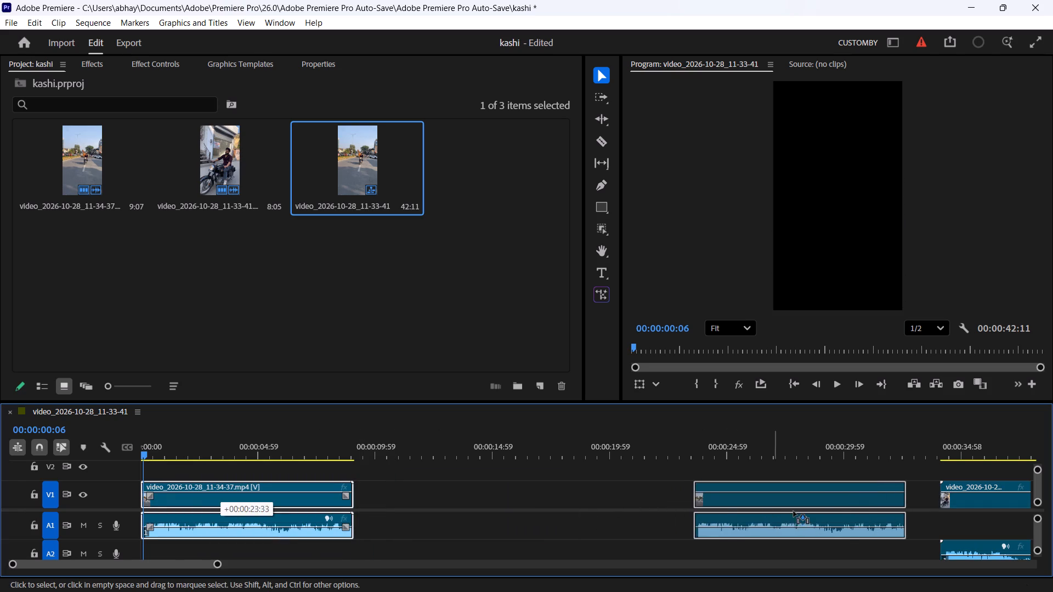
left_click_drag(794, 511, 795, 511)
Move the 11-33-41 clip to the very start of the sequence, with its video on V1 and audio on A1.
left_click_drag(973, 500, 196, 514)
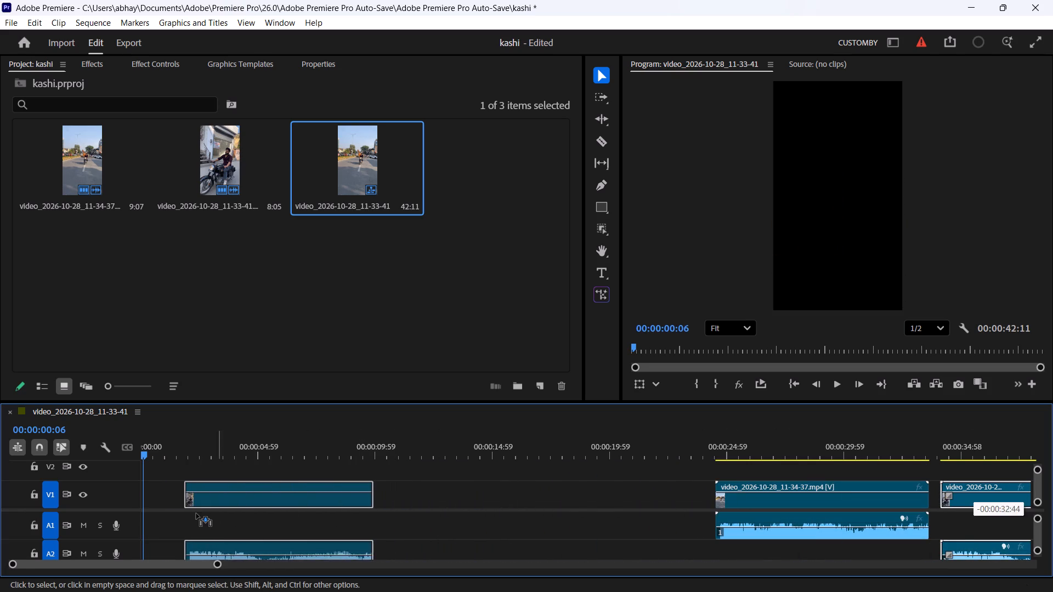
left_click_drag(196, 514, 163, 513)
left_click_drag(187, 548, 180, 527)
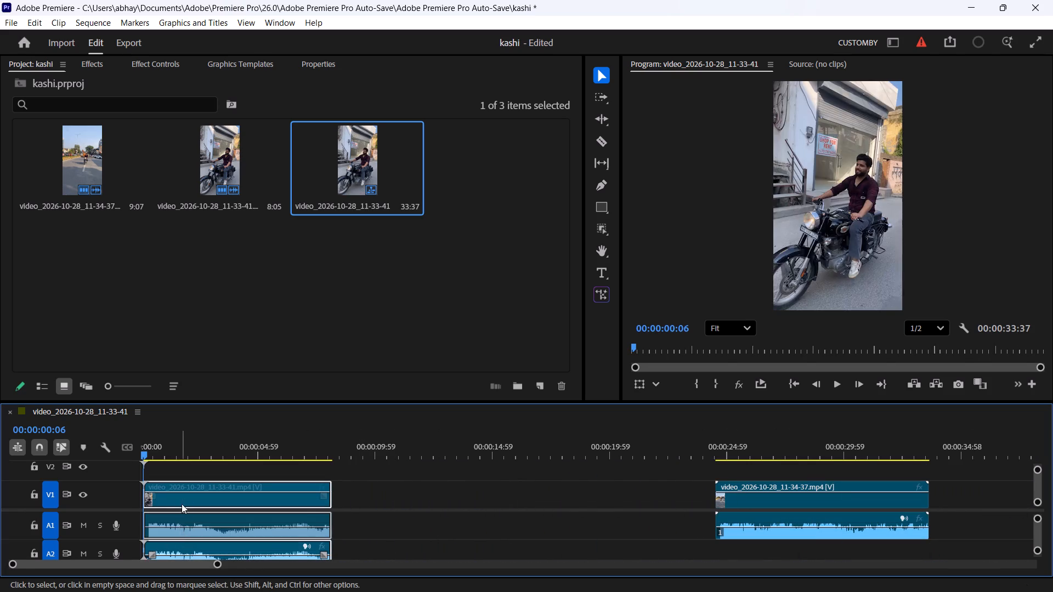
left_click_drag(184, 500, 175, 500)
left_click_drag(145, 447, 128, 448)
type("==")
left_click_drag(193, 499, 157, 499)
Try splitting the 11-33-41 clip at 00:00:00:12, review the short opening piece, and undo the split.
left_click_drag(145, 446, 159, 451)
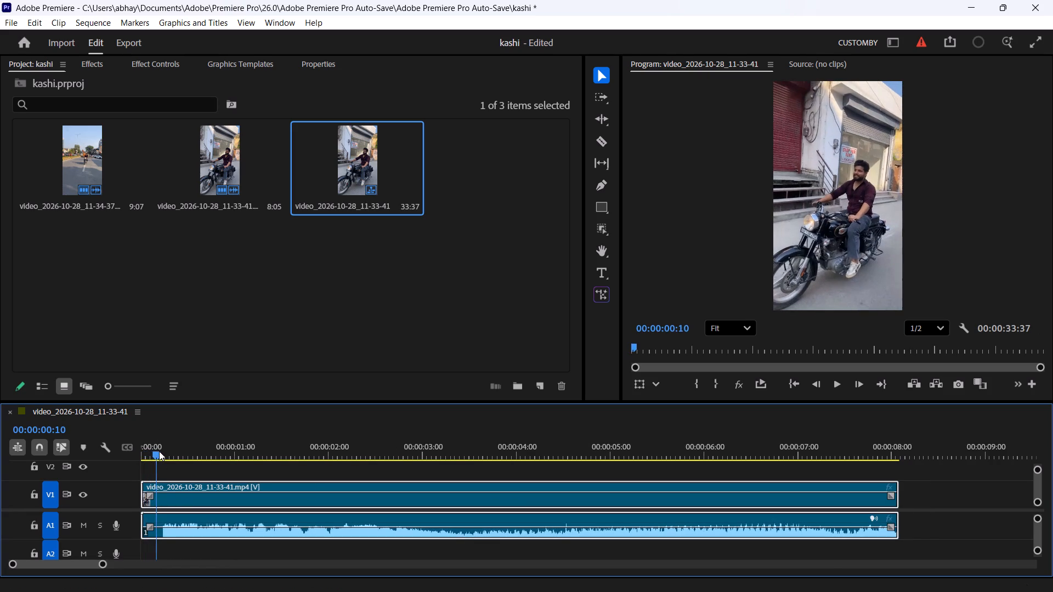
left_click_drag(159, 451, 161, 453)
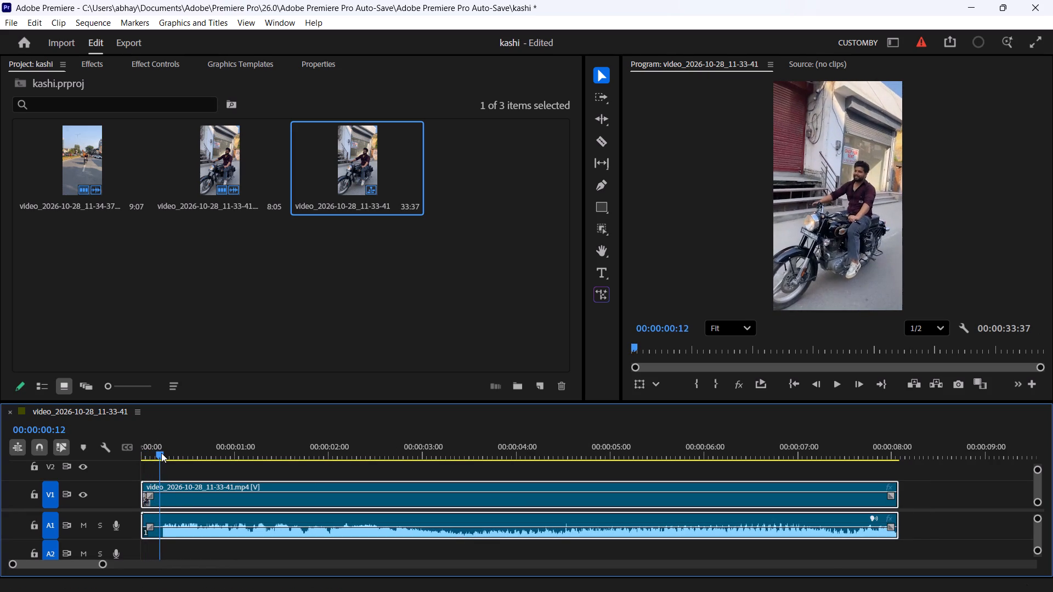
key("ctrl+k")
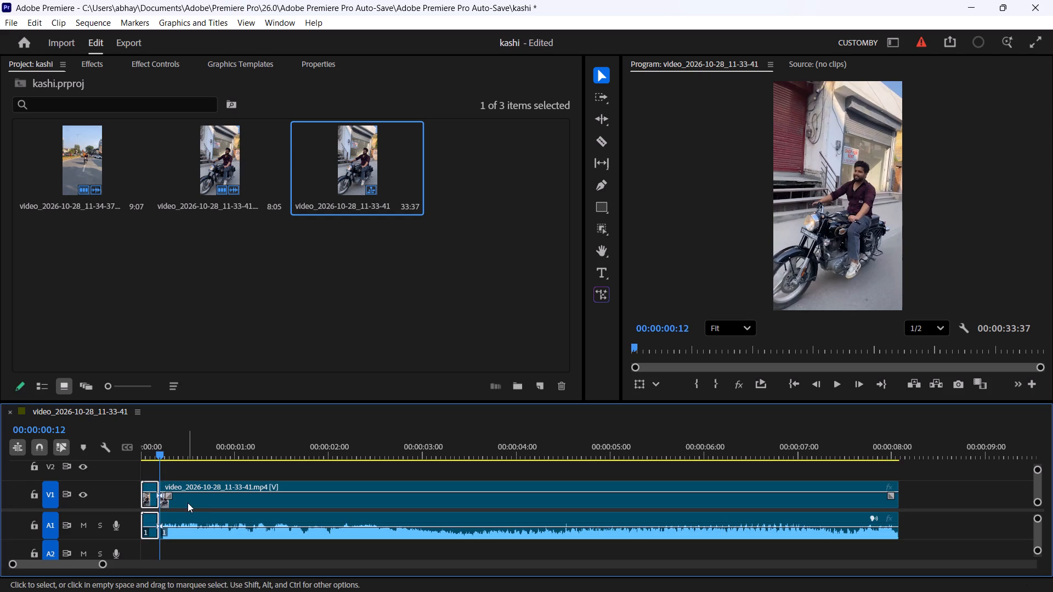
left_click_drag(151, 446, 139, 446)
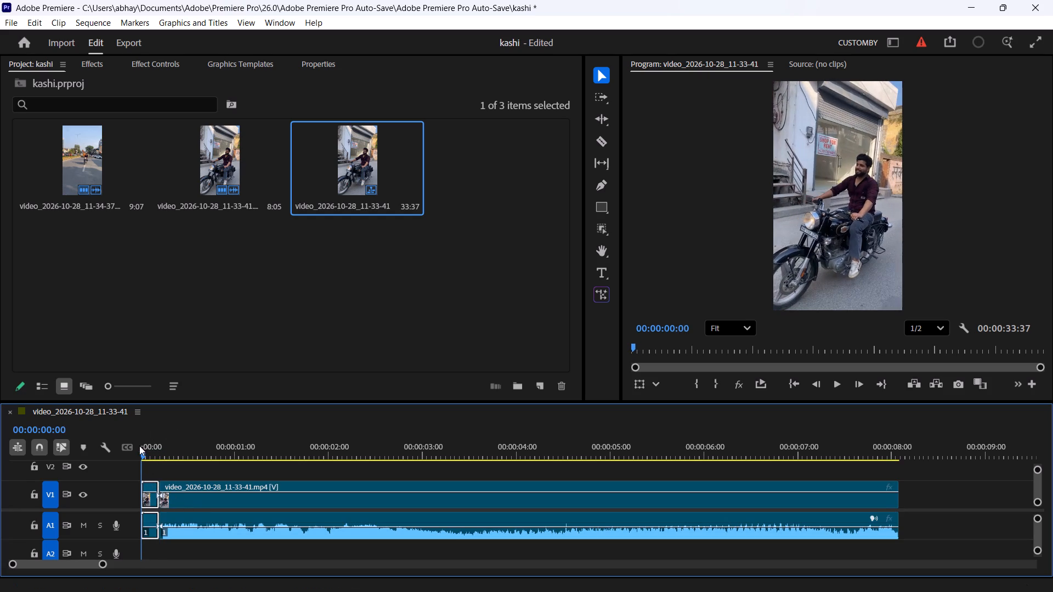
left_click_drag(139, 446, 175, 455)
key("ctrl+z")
Split the 11-33-41 clip at 00:00:00:50.
left_click_drag(175, 455, 198, 458)
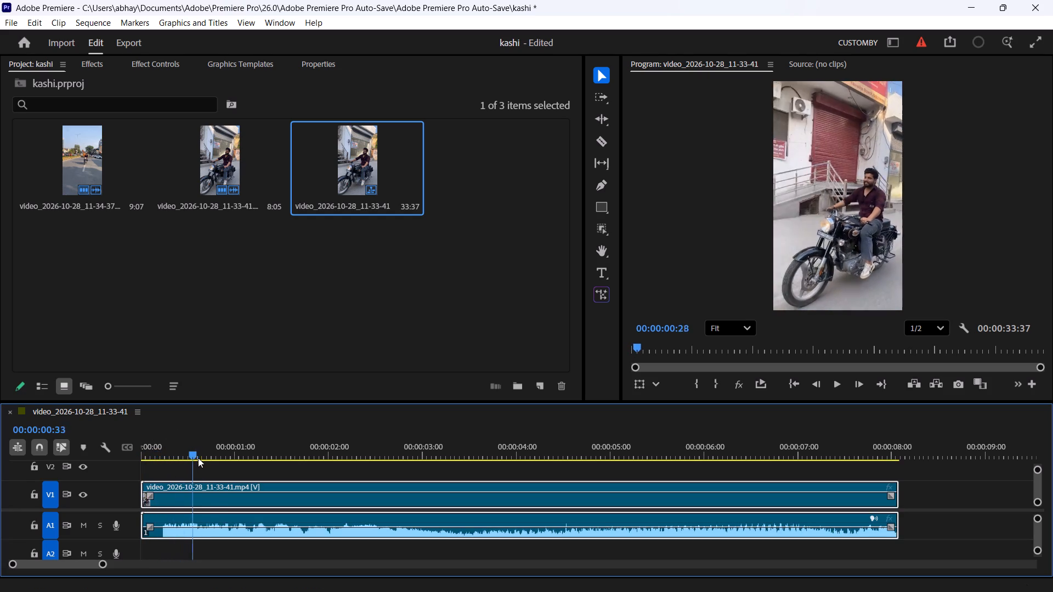
left_click_drag(198, 458, 221, 463)
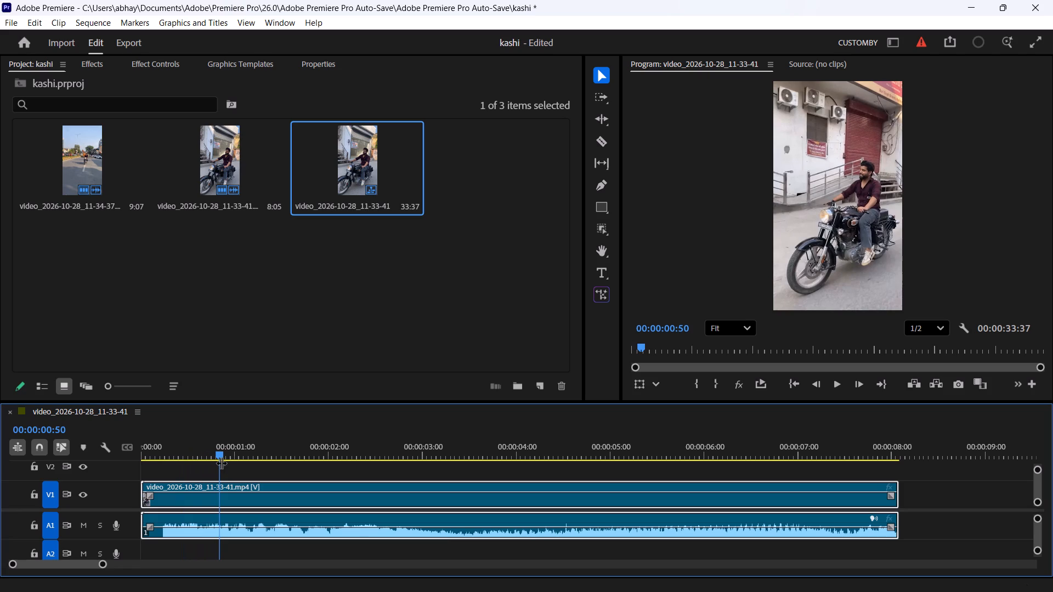
key("ctrl+k")
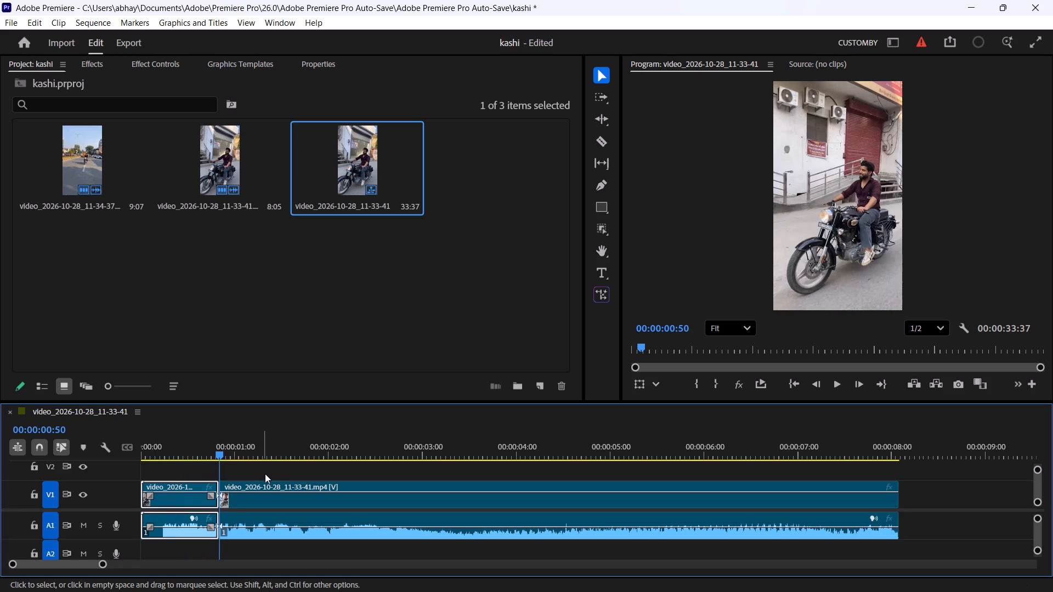
Shift all clips after the cut later by about 00:00:05:48, leaving a gap behind the short opening piece.
key("a")
left_click_drag(269, 470, 813, 482)
key("v")
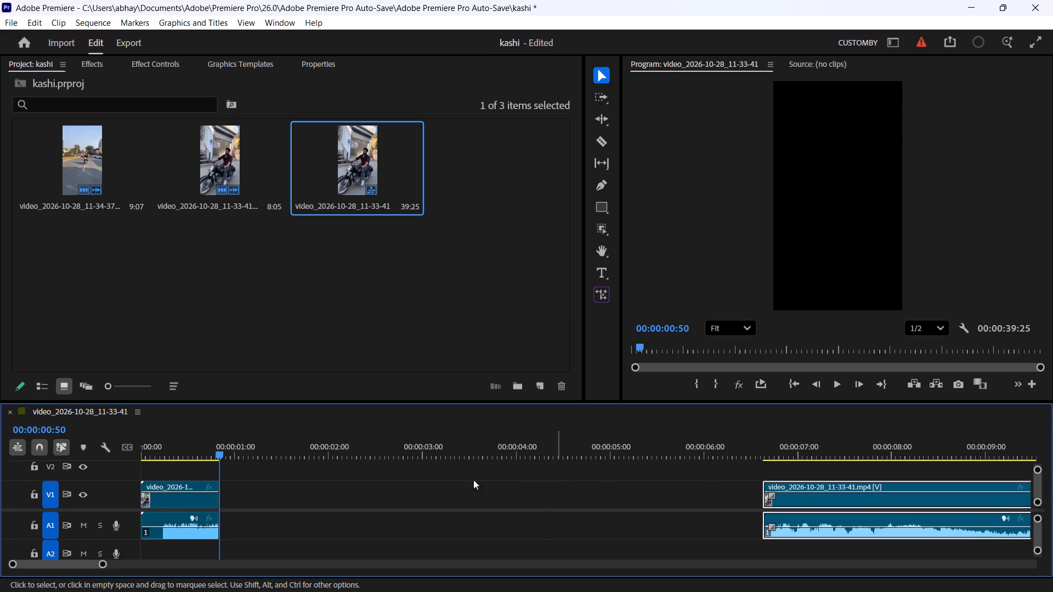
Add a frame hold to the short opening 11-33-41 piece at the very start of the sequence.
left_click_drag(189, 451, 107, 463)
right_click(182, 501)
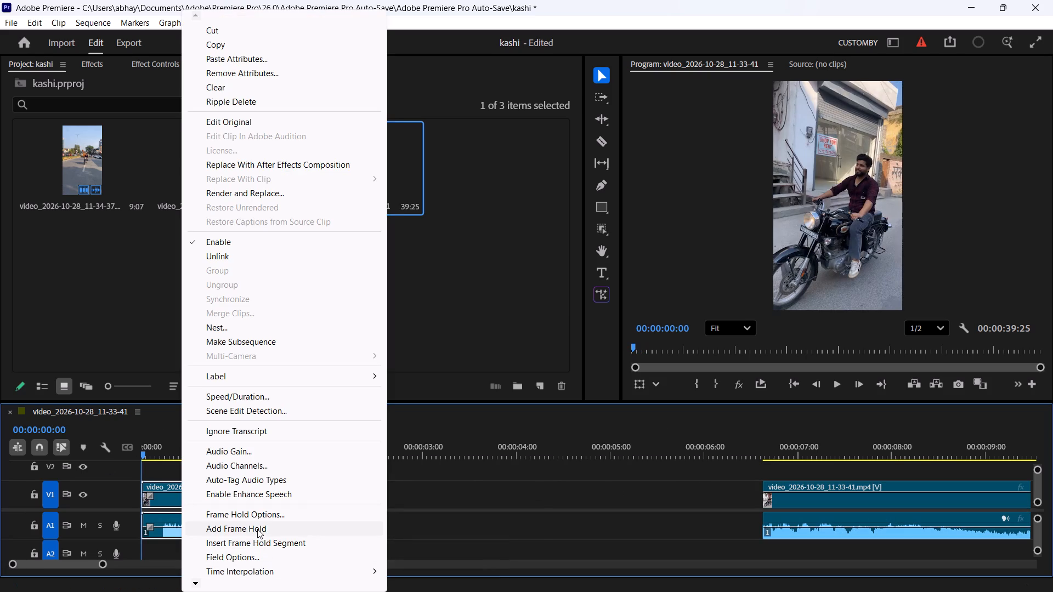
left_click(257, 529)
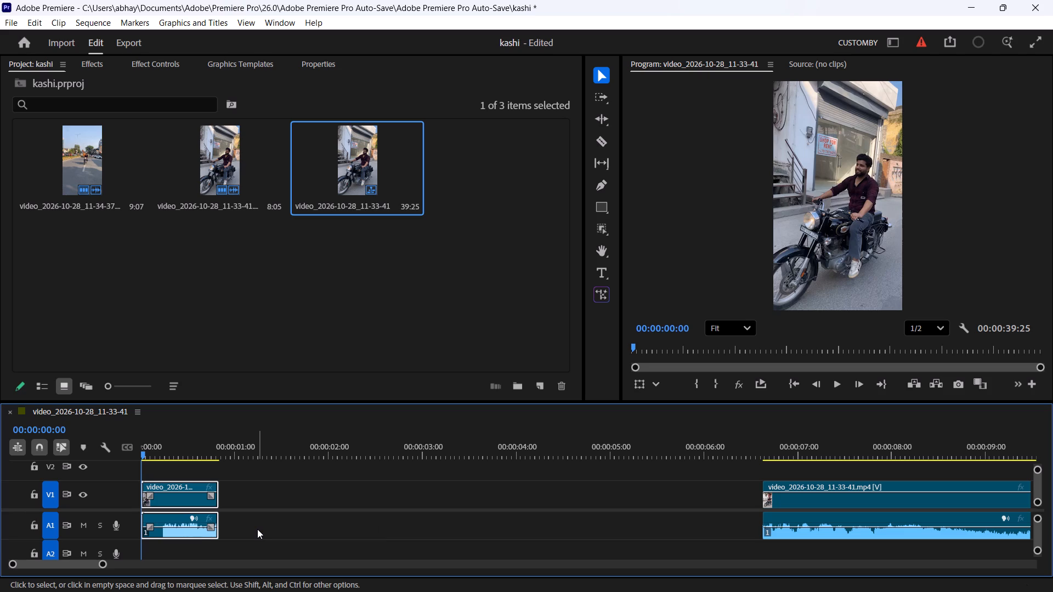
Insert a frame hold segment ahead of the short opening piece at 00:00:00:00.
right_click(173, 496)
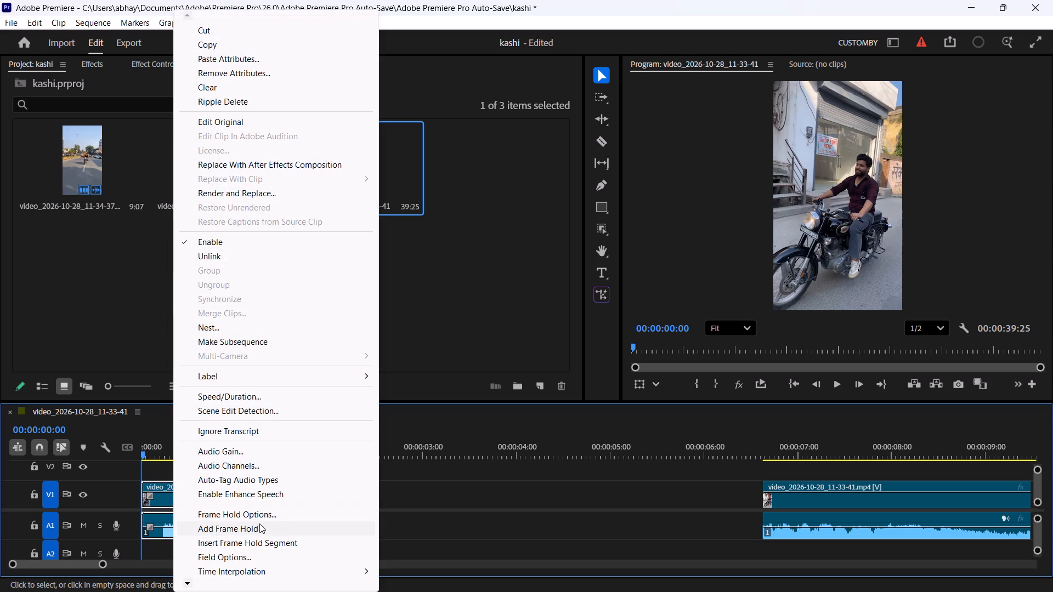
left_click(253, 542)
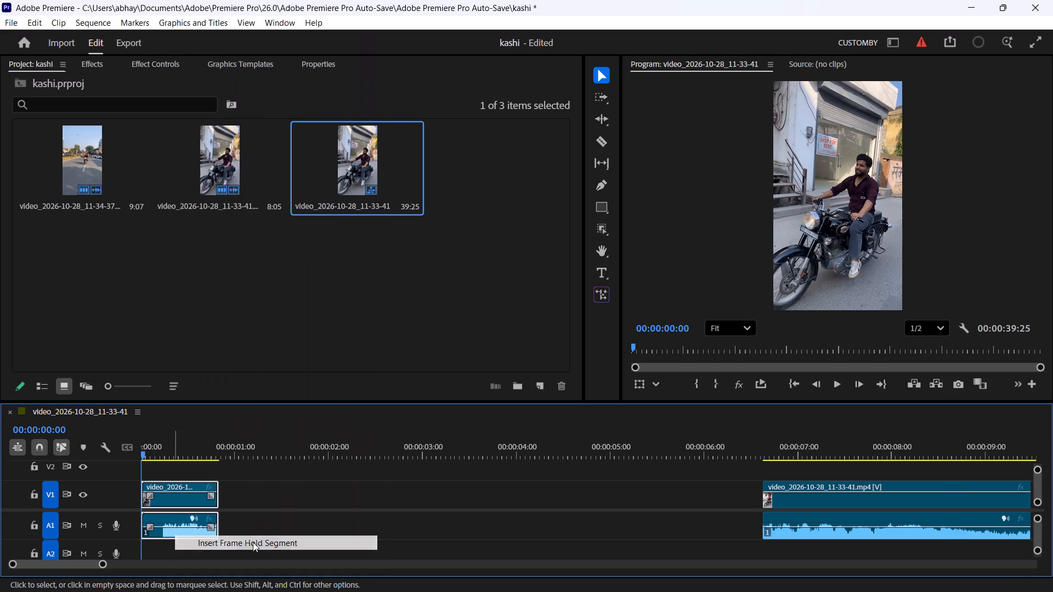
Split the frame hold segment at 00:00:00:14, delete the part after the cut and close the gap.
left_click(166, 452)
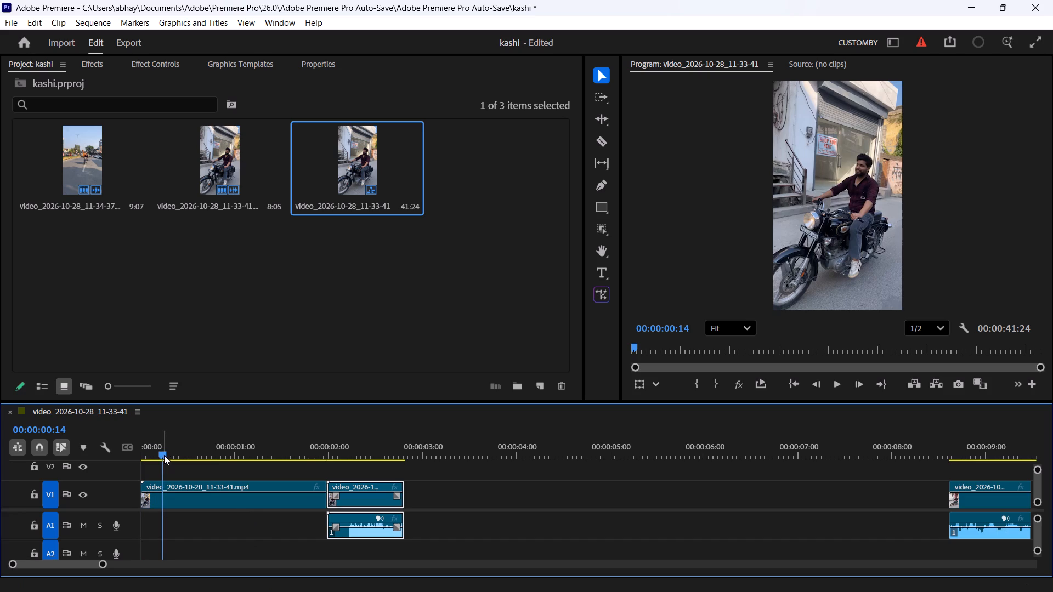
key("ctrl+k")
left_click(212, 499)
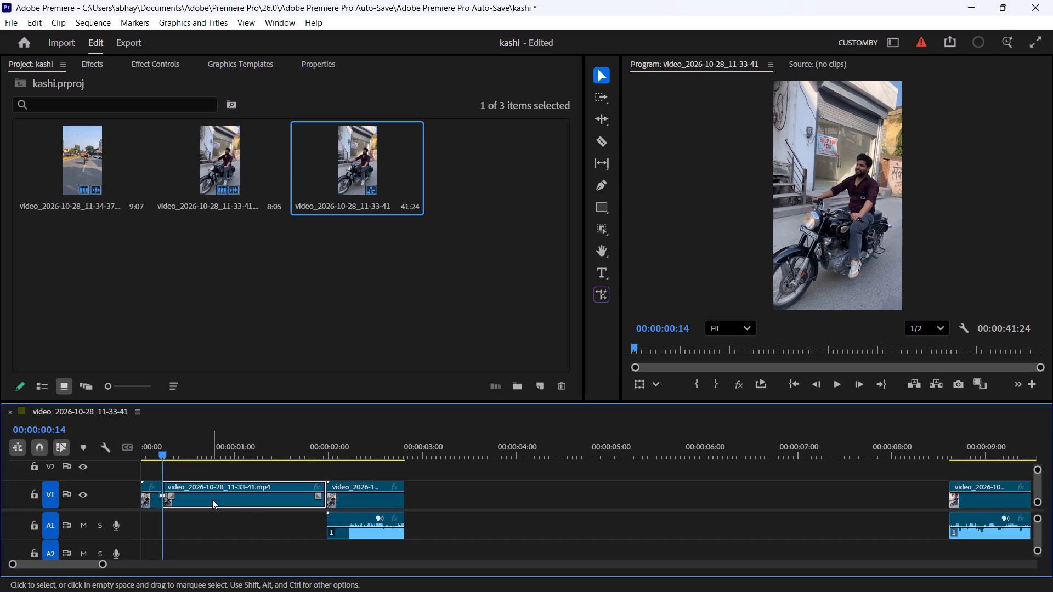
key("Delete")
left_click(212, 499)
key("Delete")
Play and scrub through the shortened frame hold and the opening piece to check how they run together.
left_click_drag(158, 450, 146, 450)
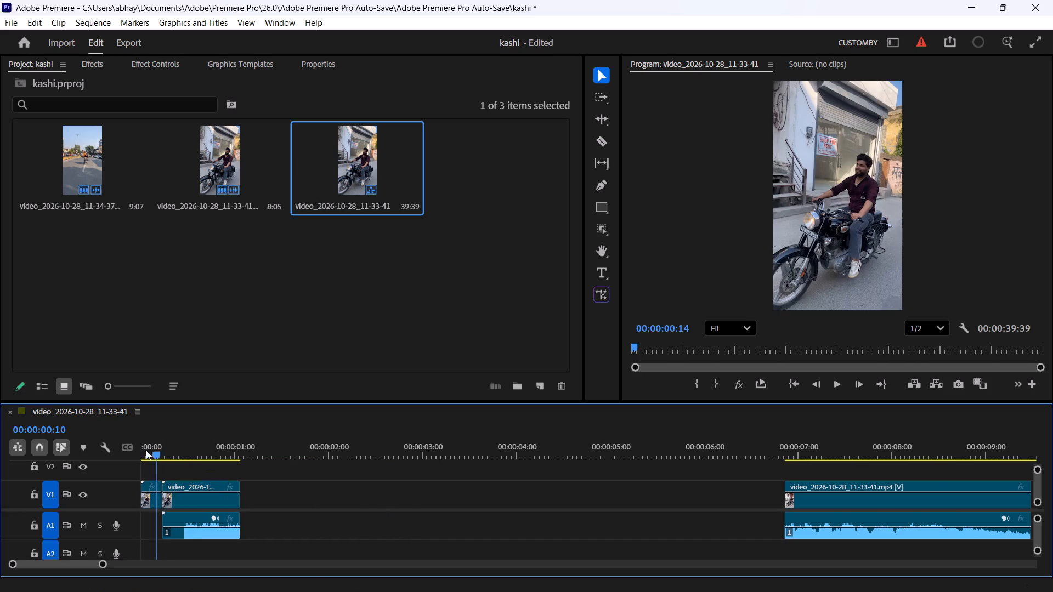
left_click_drag(146, 450, 115, 452)
key("space")
key("space")
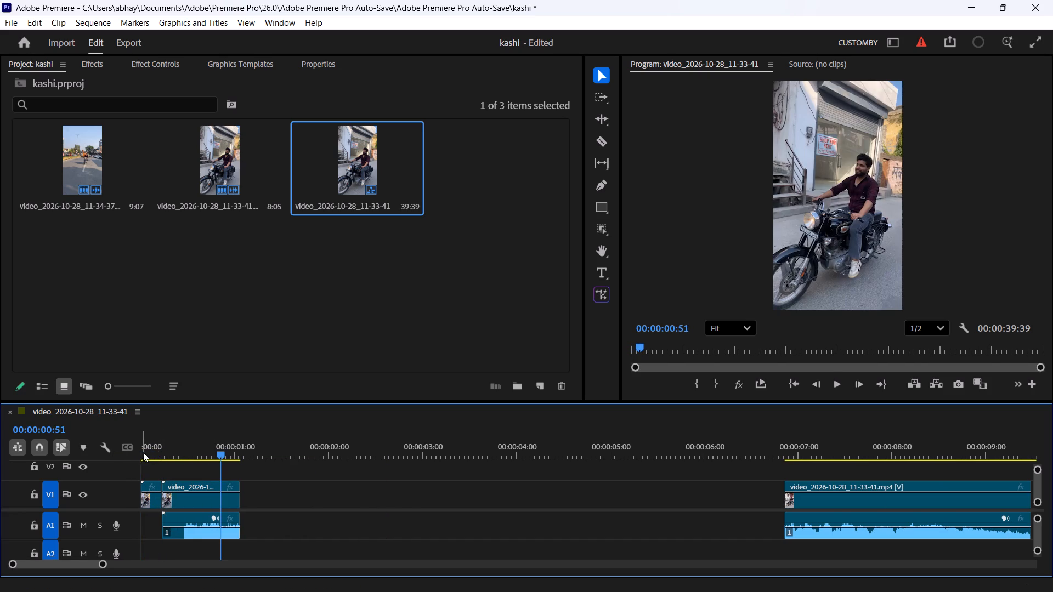
left_click_drag(172, 452, 196, 457)
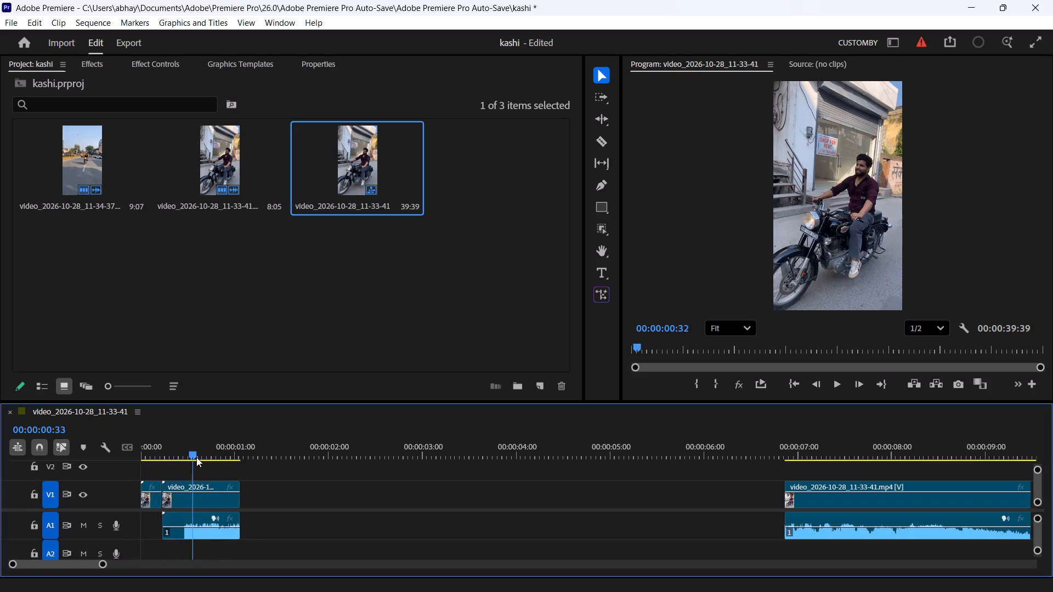
left_click_drag(196, 457, 181, 466)
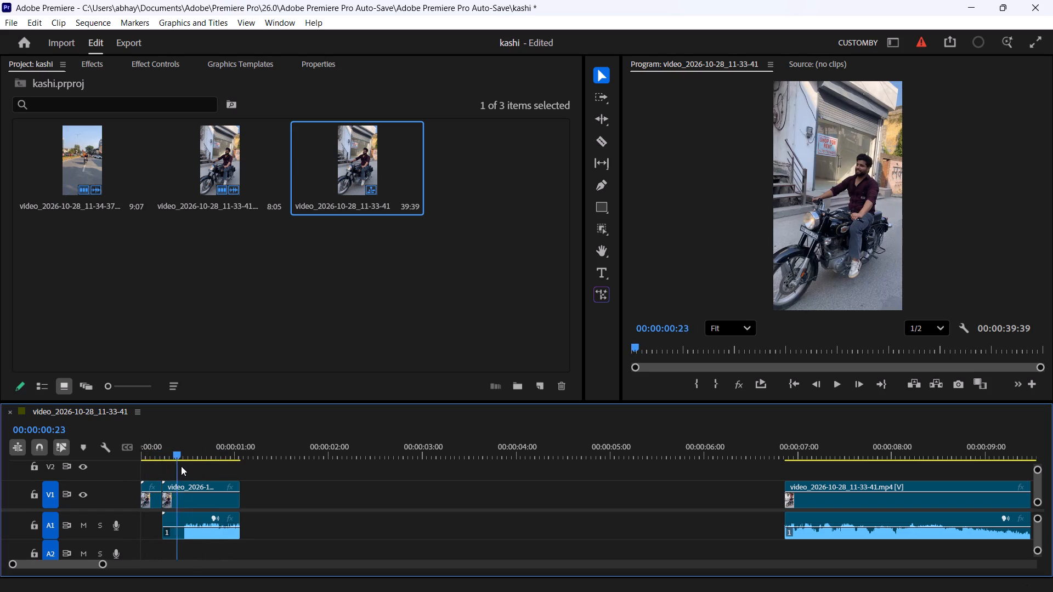
left_click_drag(181, 466, 110, 472)
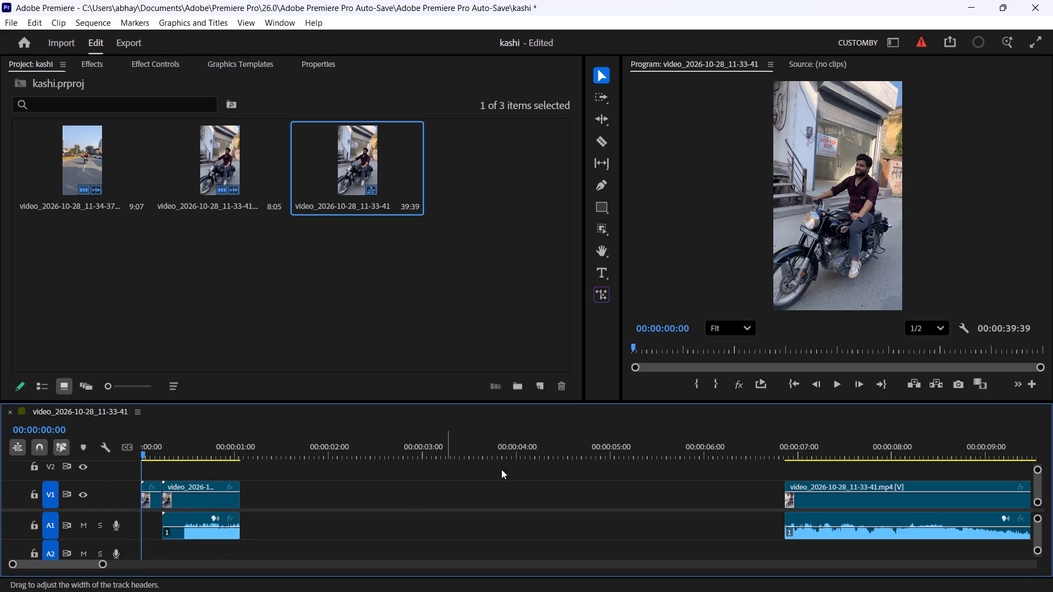
Save the project.
key("ctrl+s")
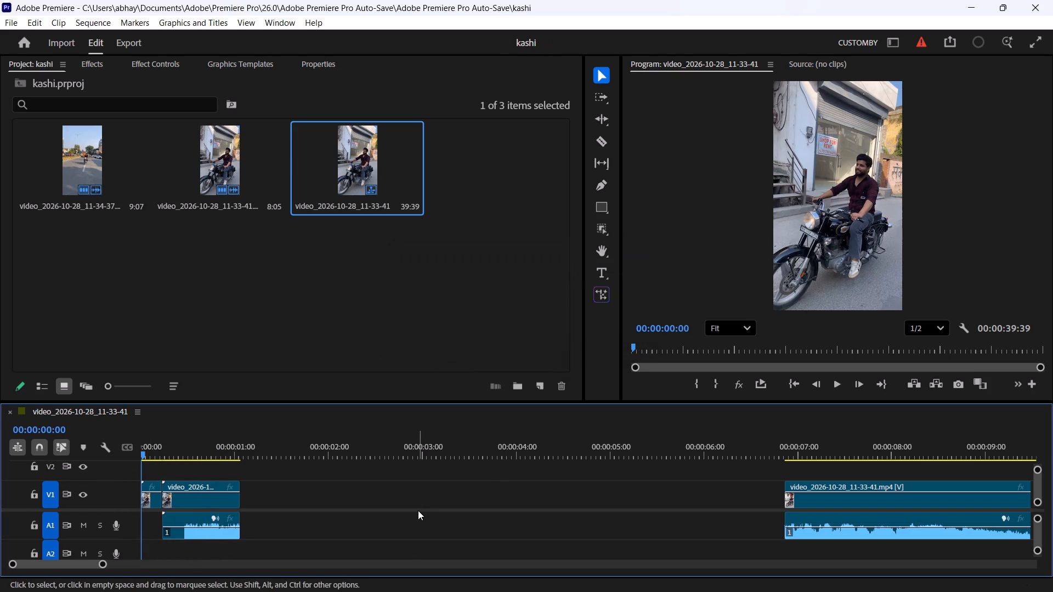
Compare the opening frame hold and short piece with the footage that follows the gap.
left_click(458, 281)
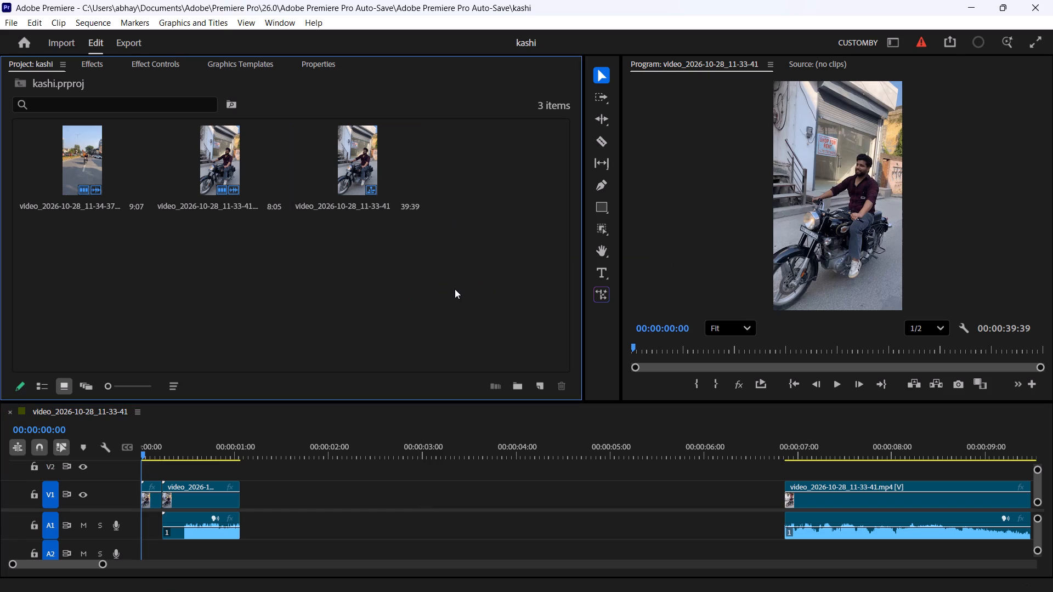
left_click(356, 481)
left_click(177, 451)
left_click_drag(163, 451, 153, 451)
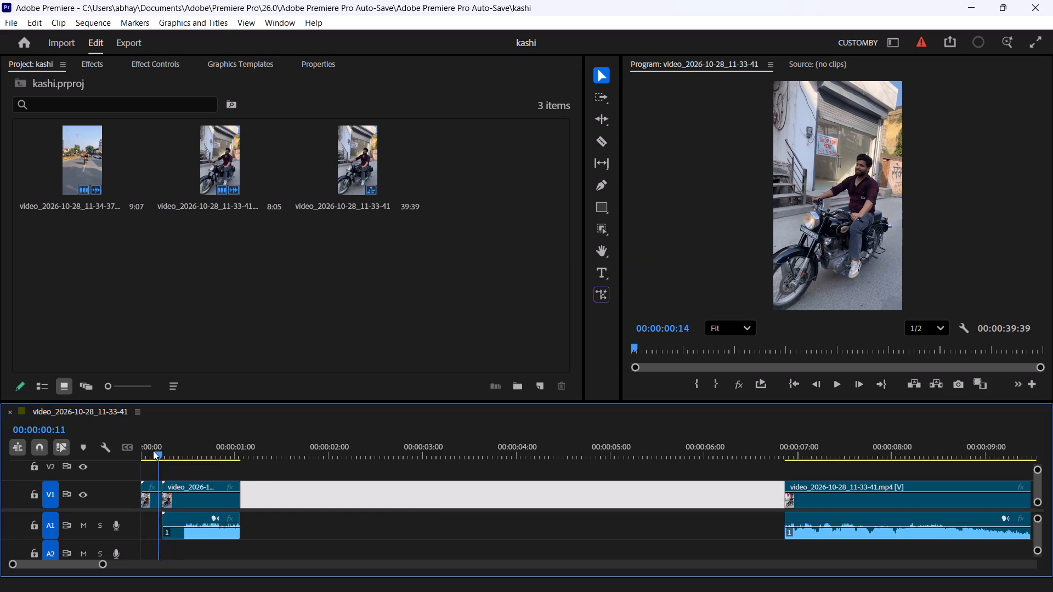
left_click_drag(153, 451, 146, 451)
left_click(208, 463)
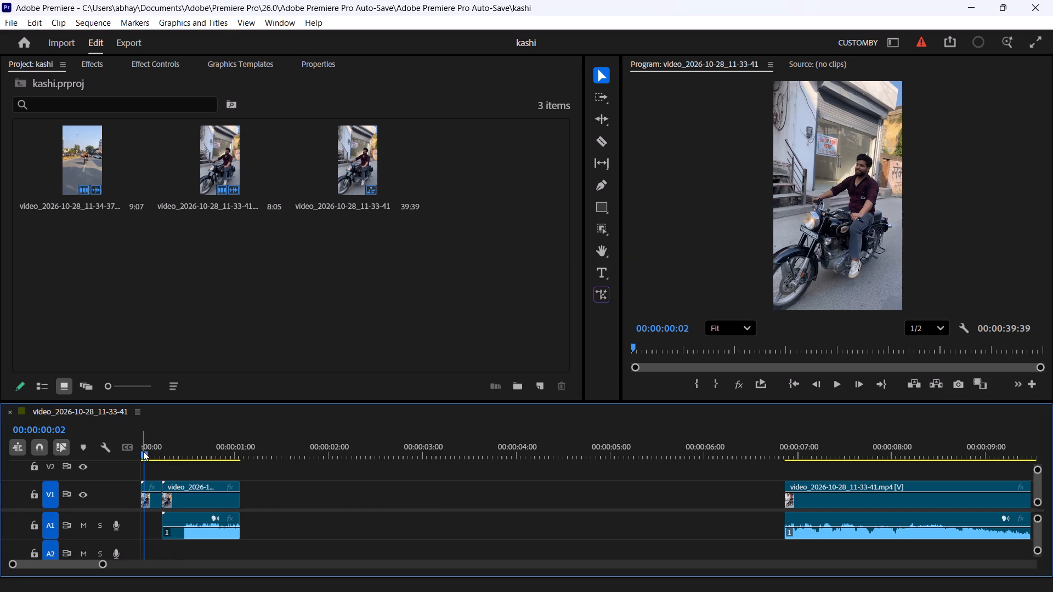
left_click_drag(143, 451, 243, 458)
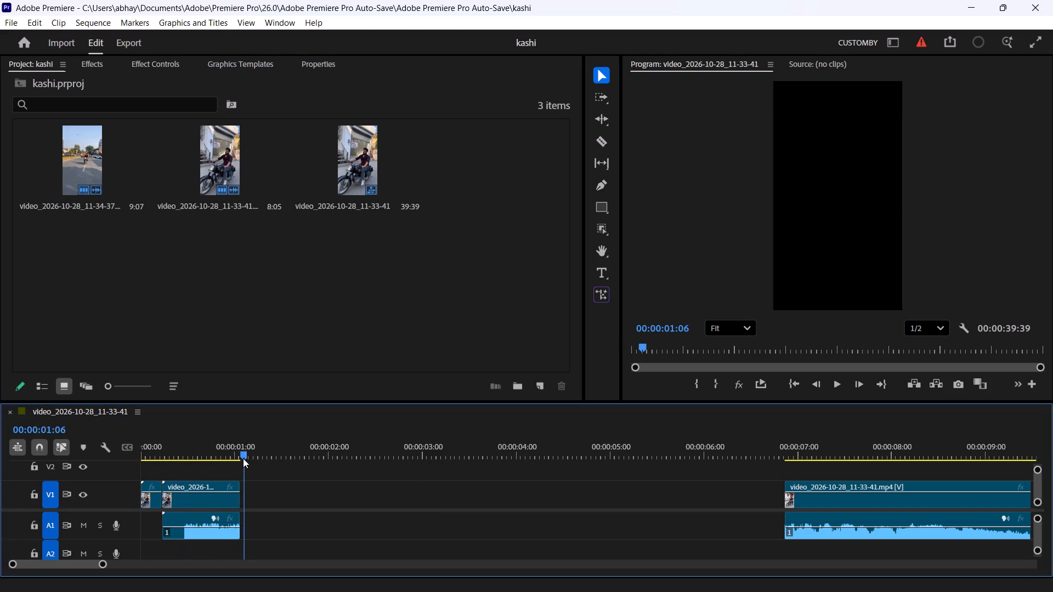
left_click_drag(243, 458, 826, 506)
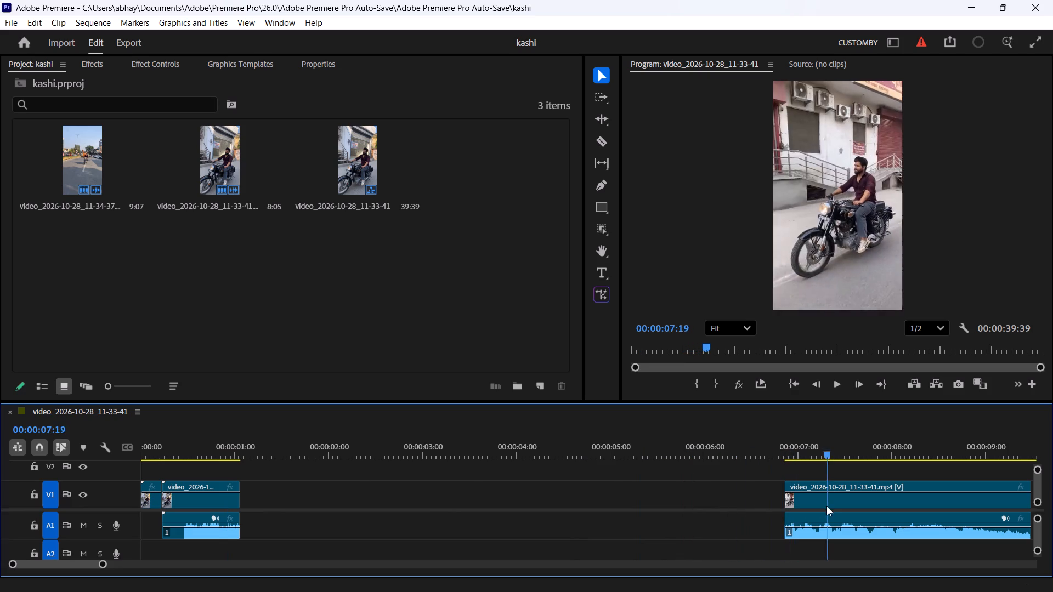
left_click_drag(826, 506, 222, 526)
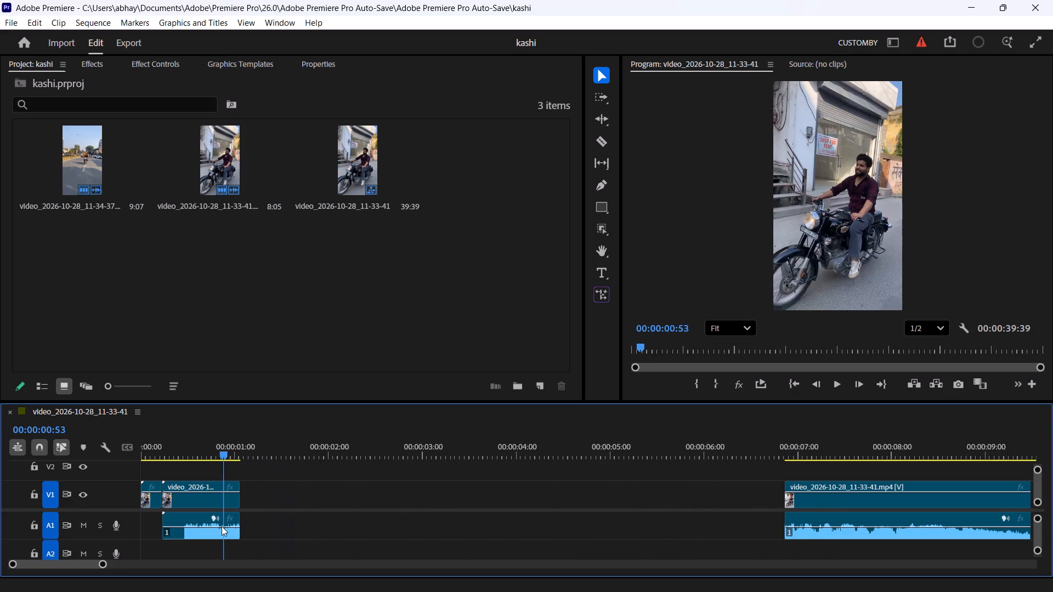
left_click_drag(222, 526, 193, 527)
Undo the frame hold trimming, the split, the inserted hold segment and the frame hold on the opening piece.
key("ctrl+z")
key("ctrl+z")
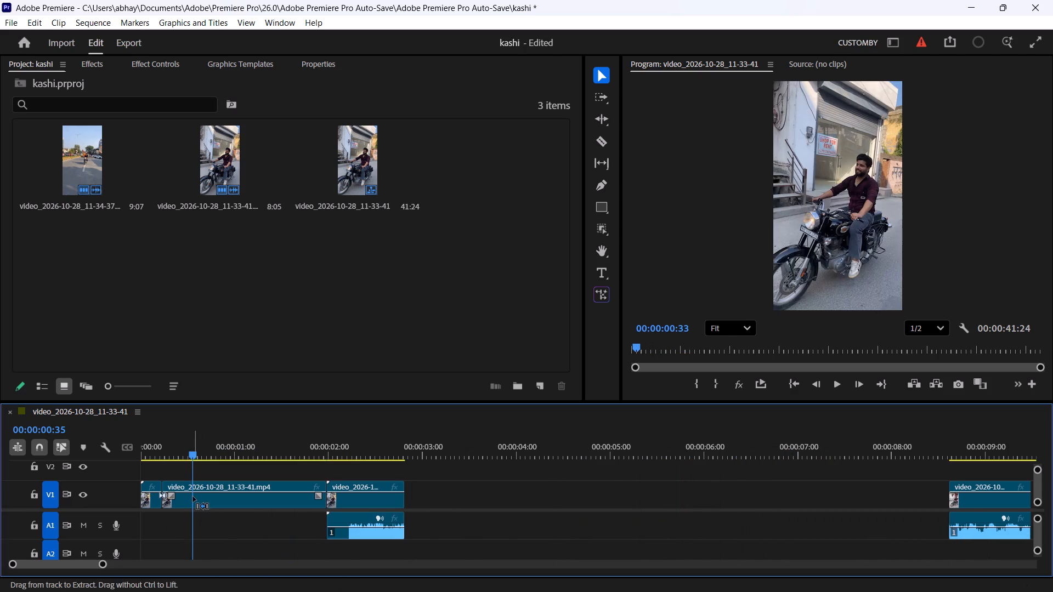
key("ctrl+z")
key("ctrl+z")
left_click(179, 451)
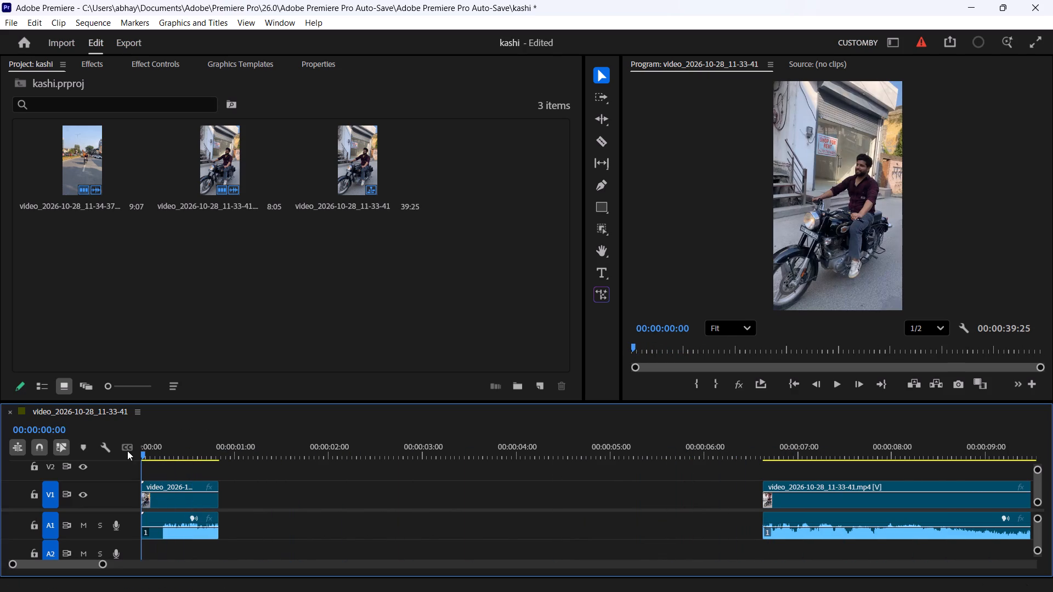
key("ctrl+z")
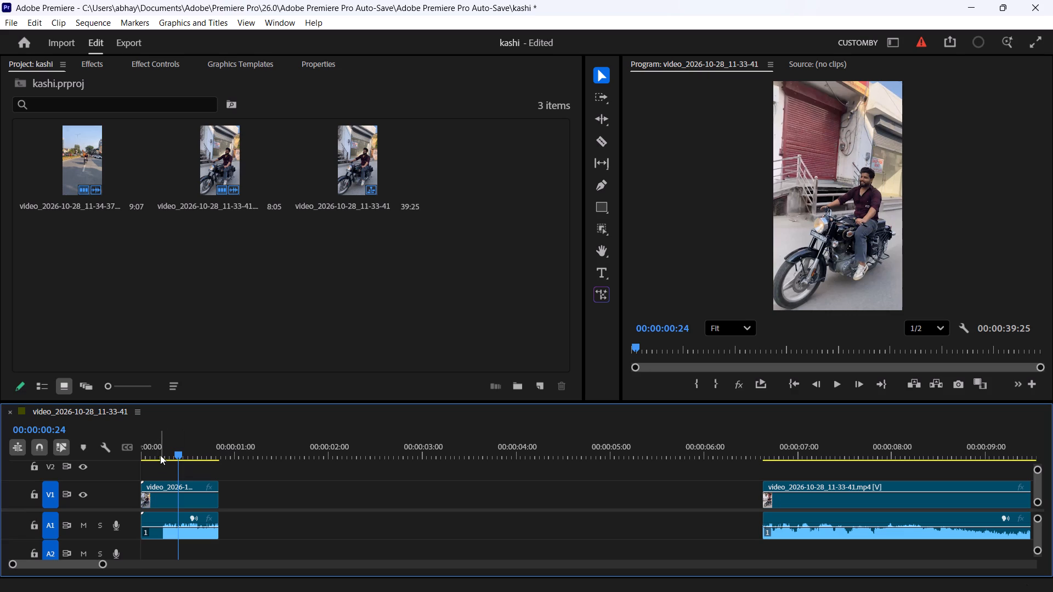
Insert a frame hold segment at 00:00:00:00 from the first frame of the opening 11-33-41 piece.
left_click_drag(163, 448, 156, 460)
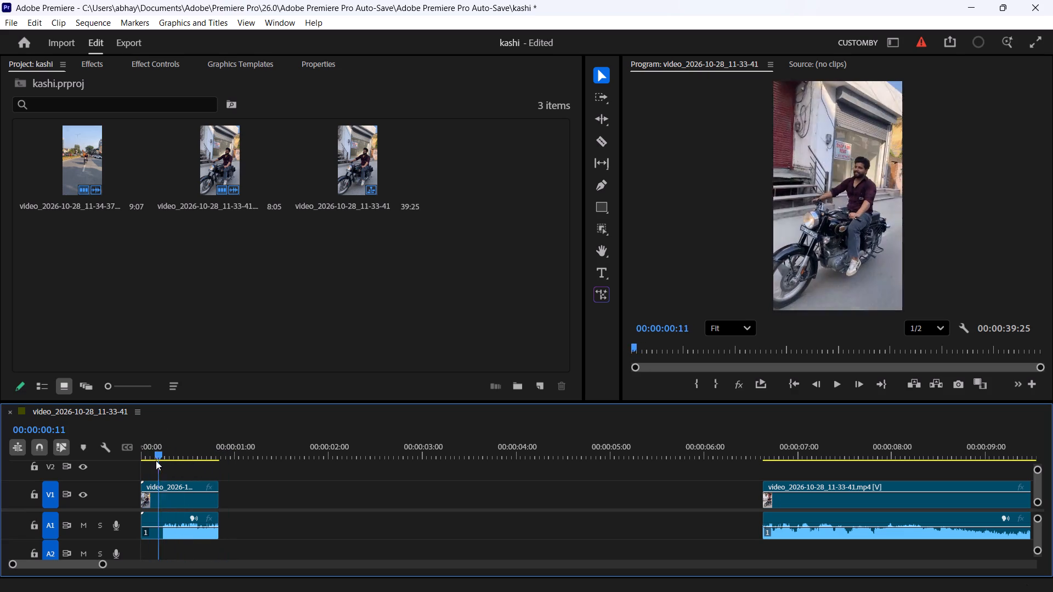
left_click_drag(156, 460, 122, 460)
right_click(165, 502)
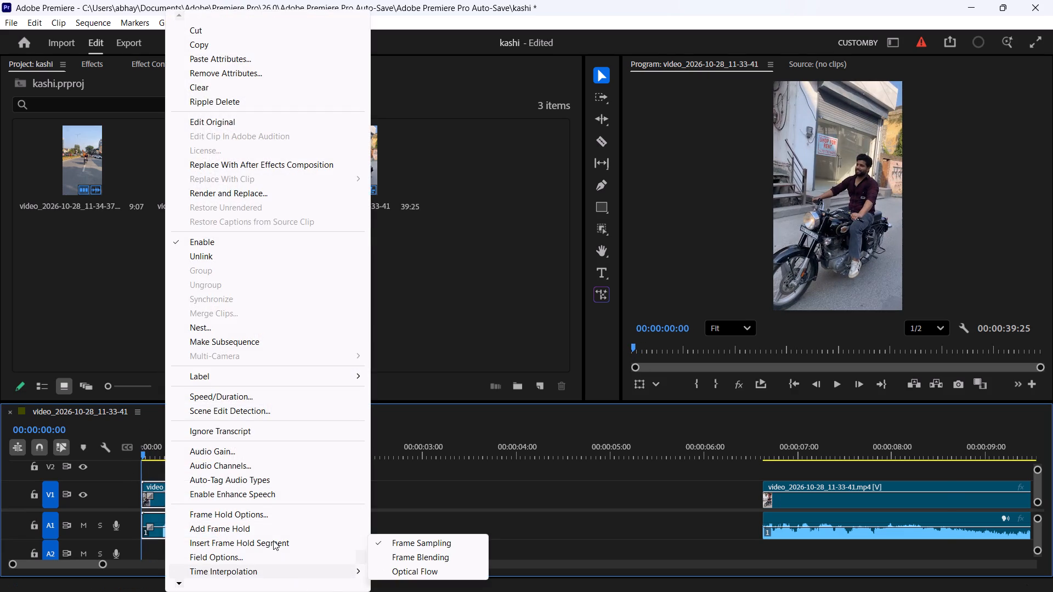
left_click(273, 540)
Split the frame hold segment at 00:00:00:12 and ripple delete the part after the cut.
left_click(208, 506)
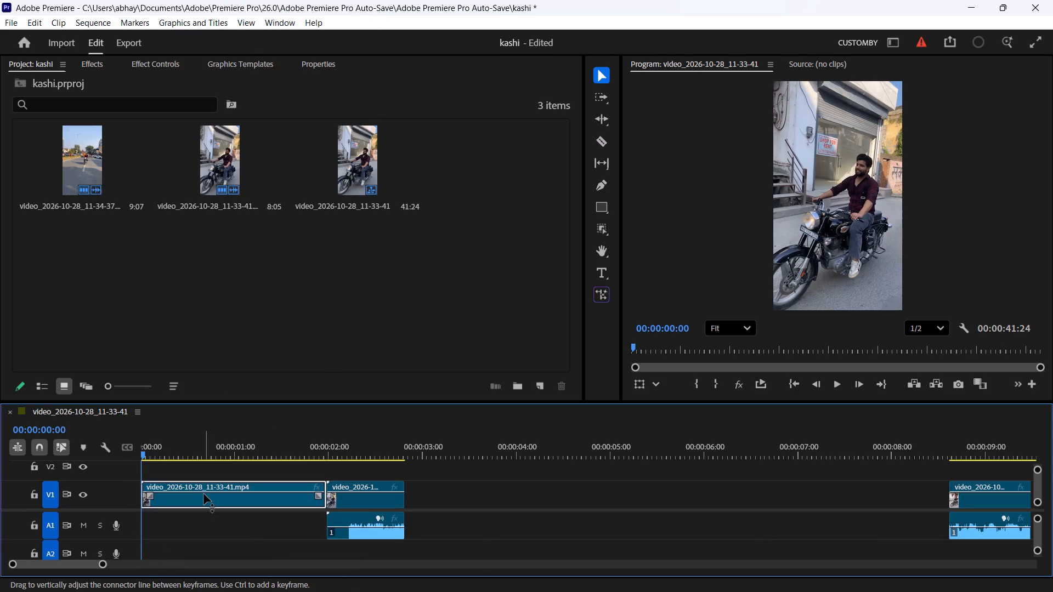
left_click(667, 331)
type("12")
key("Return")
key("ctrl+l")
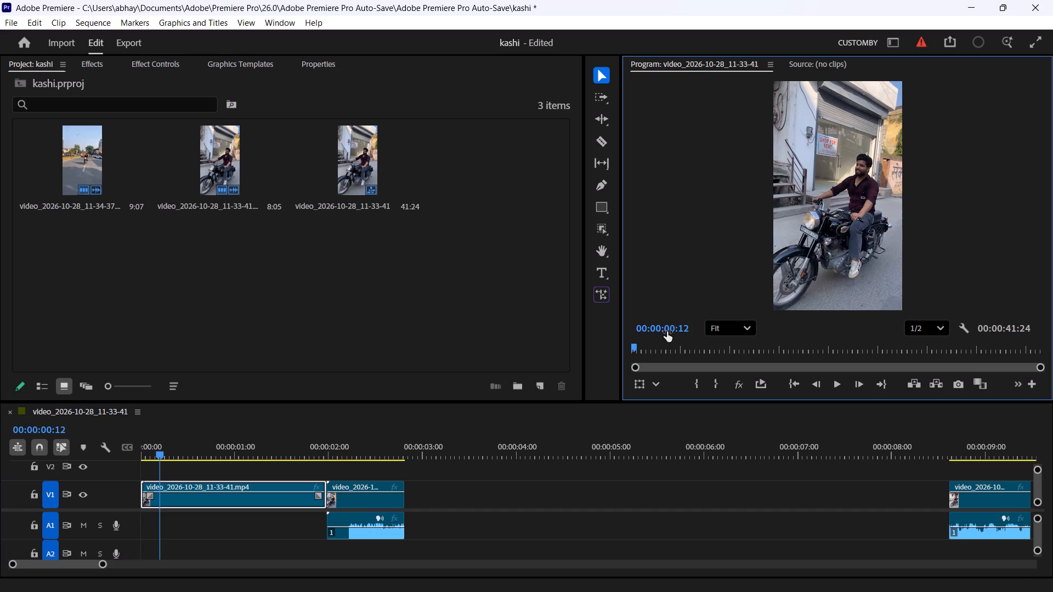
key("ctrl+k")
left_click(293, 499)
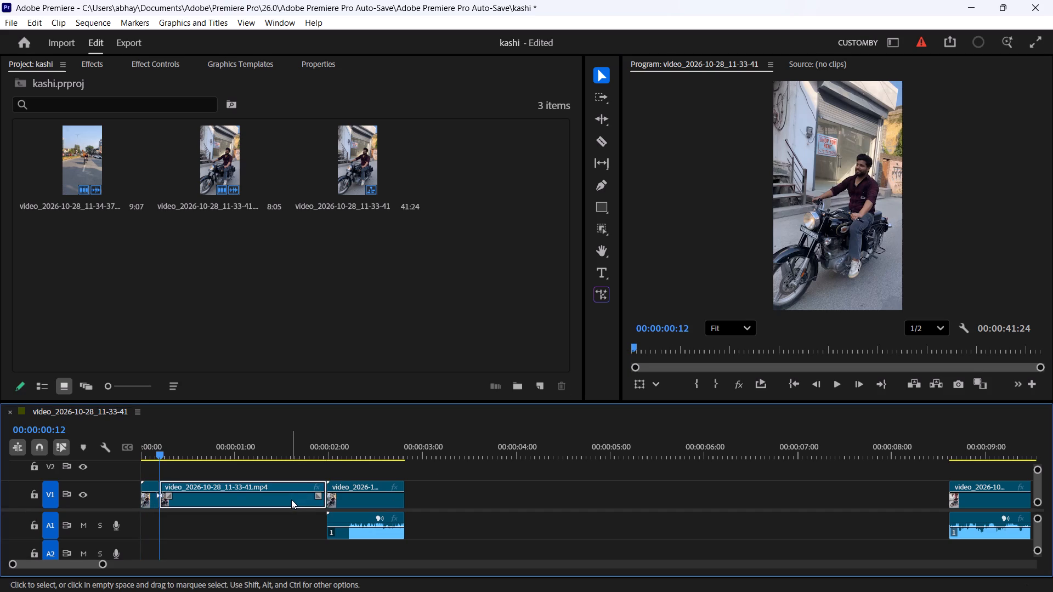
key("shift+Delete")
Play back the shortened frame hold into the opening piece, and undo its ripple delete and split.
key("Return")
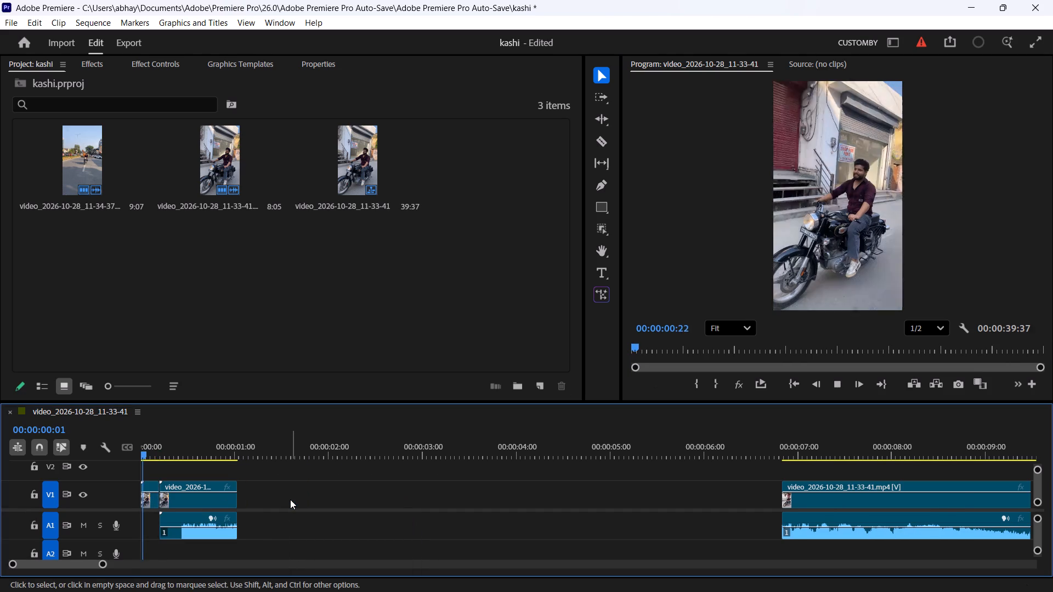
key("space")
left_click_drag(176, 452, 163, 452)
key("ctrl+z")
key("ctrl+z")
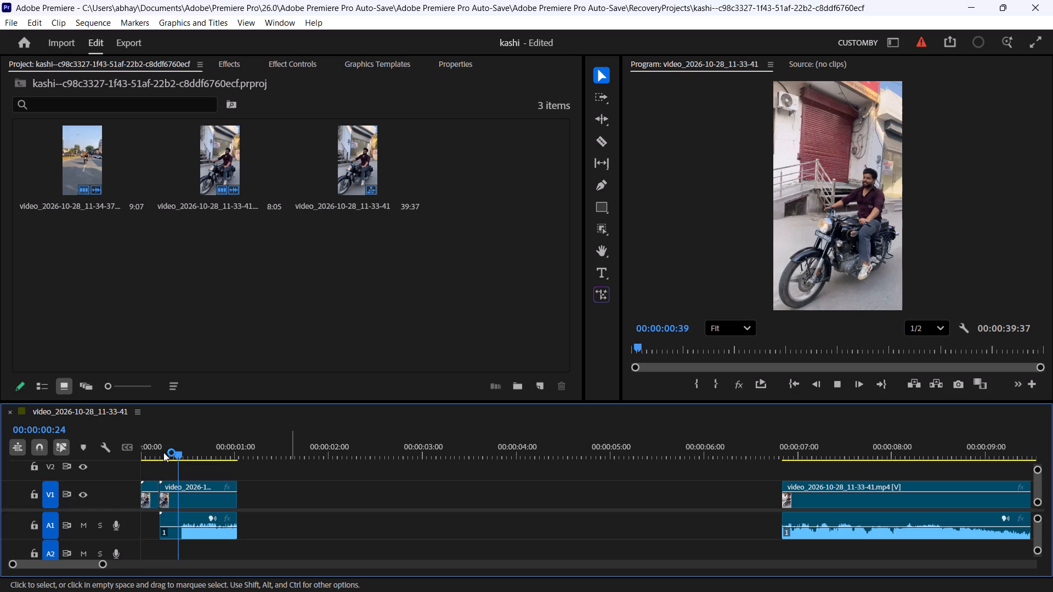
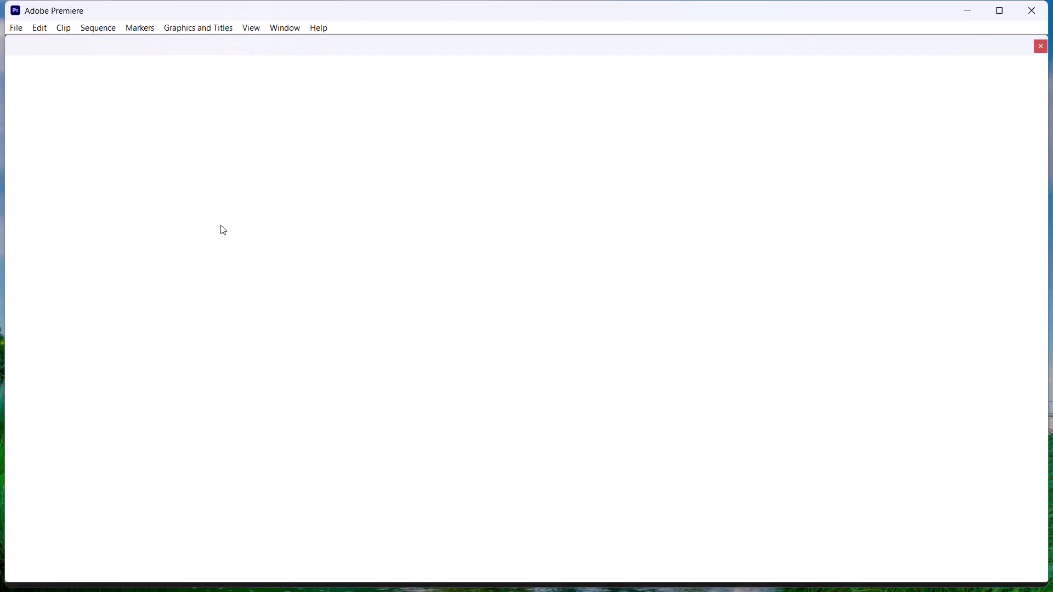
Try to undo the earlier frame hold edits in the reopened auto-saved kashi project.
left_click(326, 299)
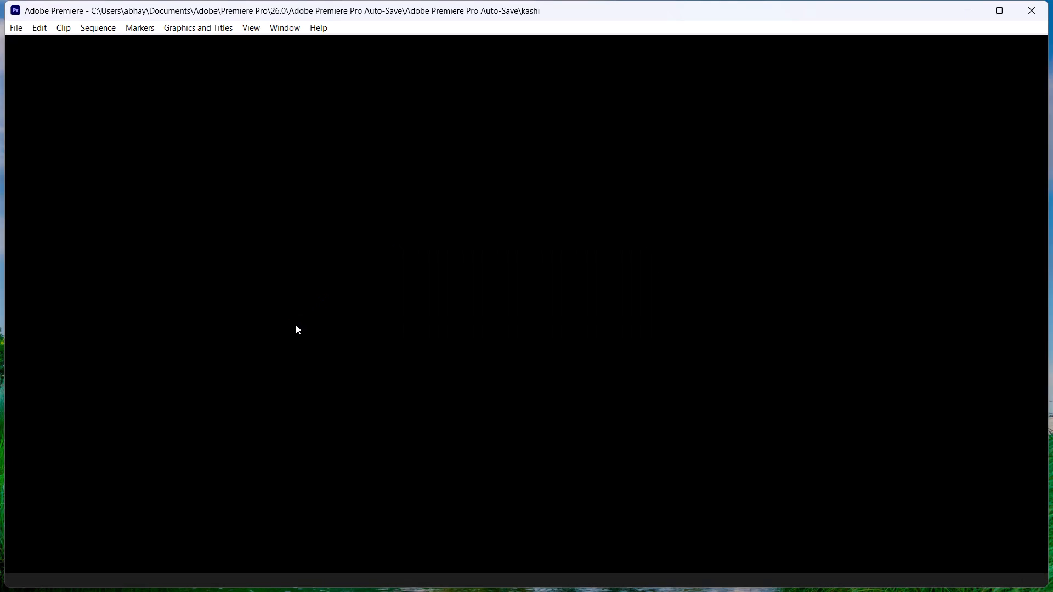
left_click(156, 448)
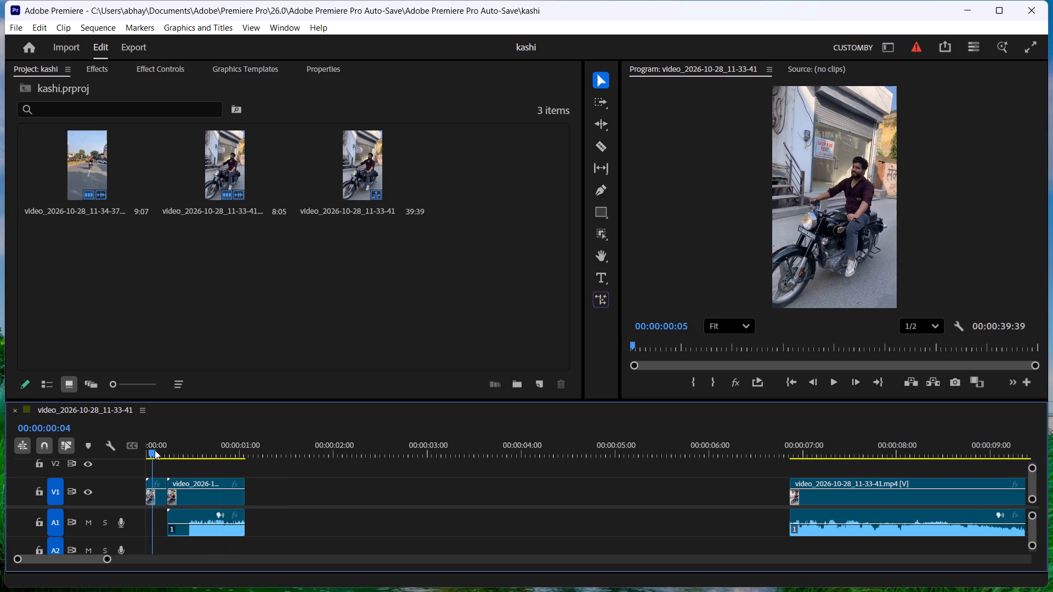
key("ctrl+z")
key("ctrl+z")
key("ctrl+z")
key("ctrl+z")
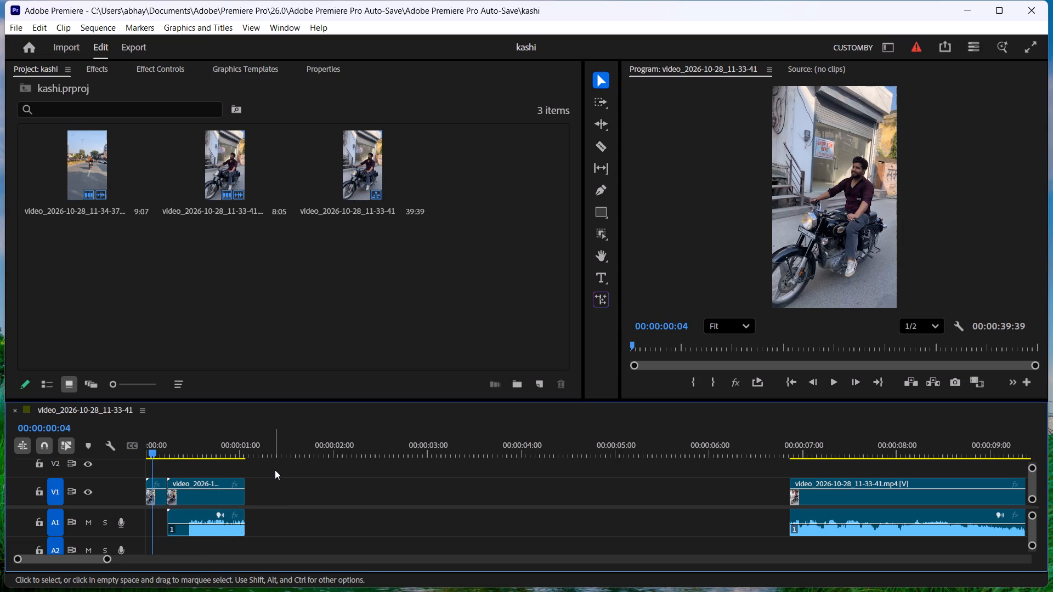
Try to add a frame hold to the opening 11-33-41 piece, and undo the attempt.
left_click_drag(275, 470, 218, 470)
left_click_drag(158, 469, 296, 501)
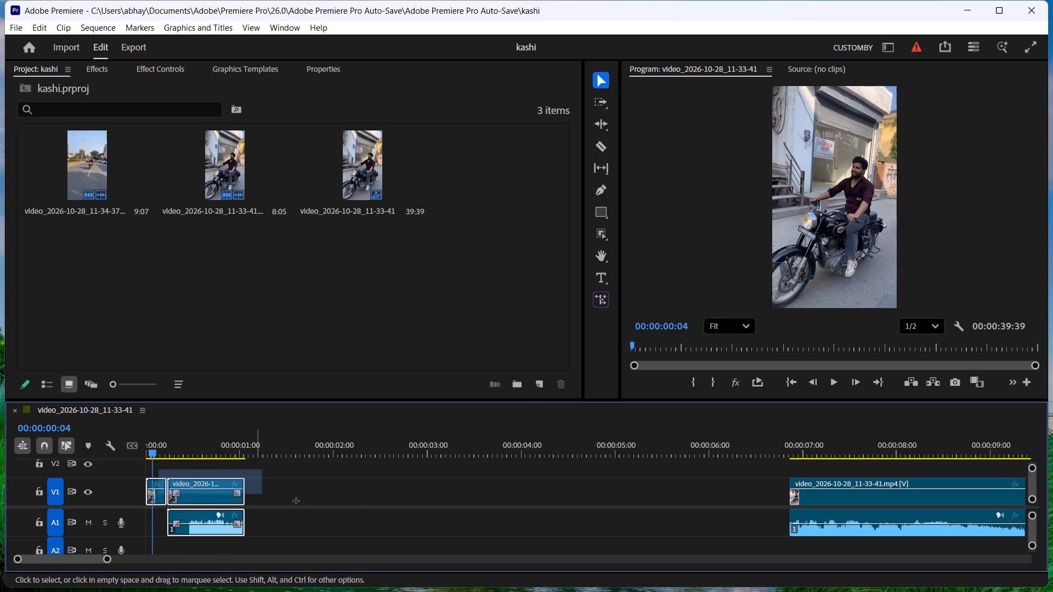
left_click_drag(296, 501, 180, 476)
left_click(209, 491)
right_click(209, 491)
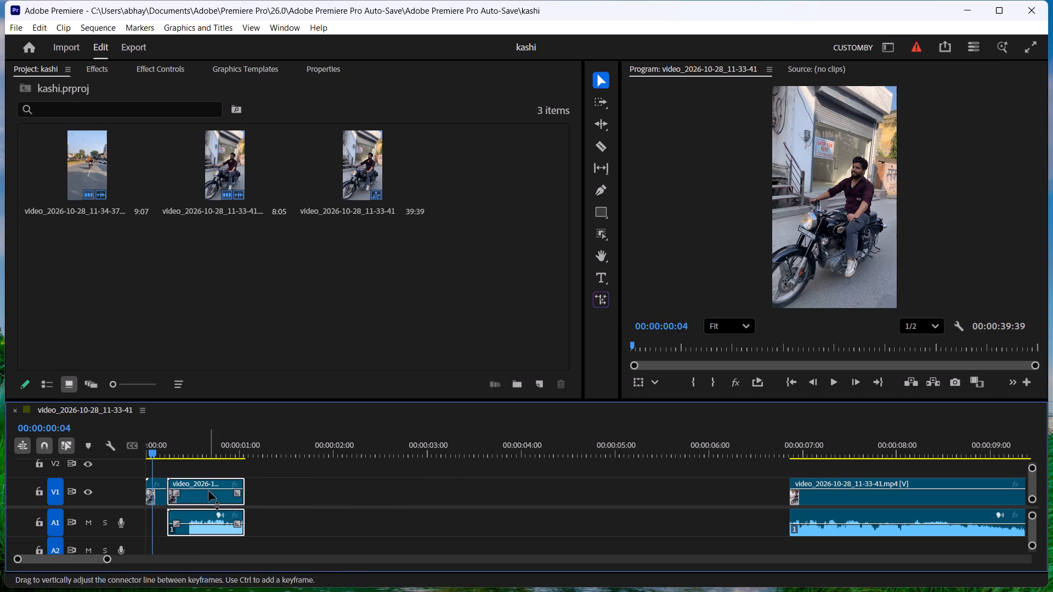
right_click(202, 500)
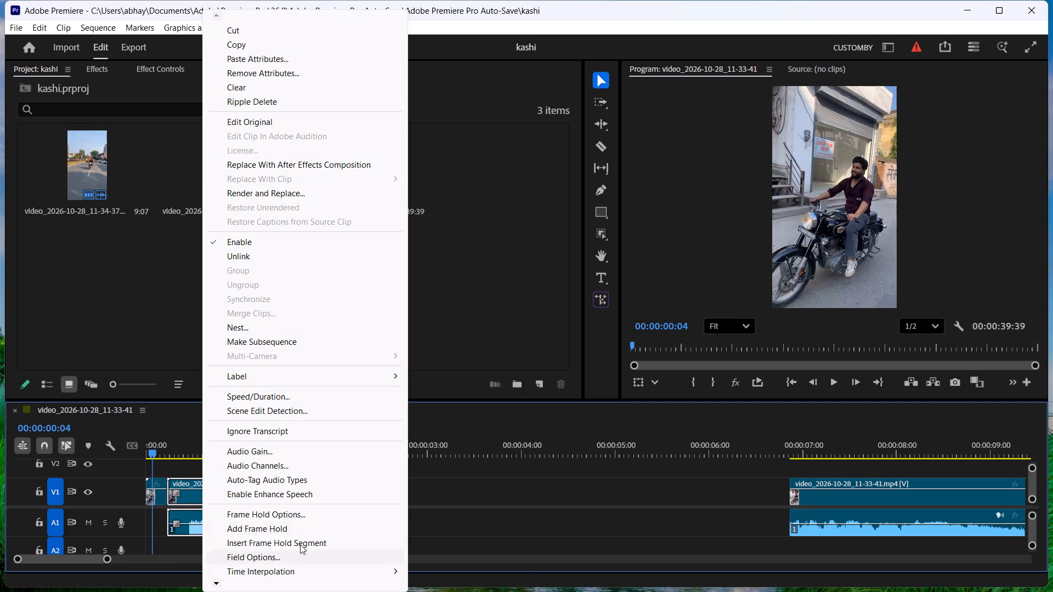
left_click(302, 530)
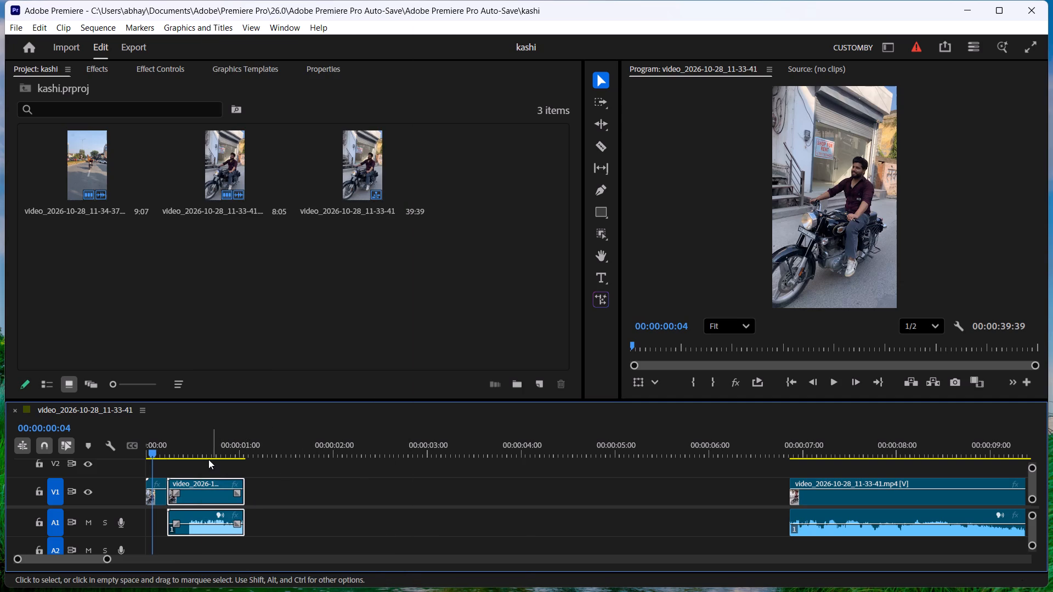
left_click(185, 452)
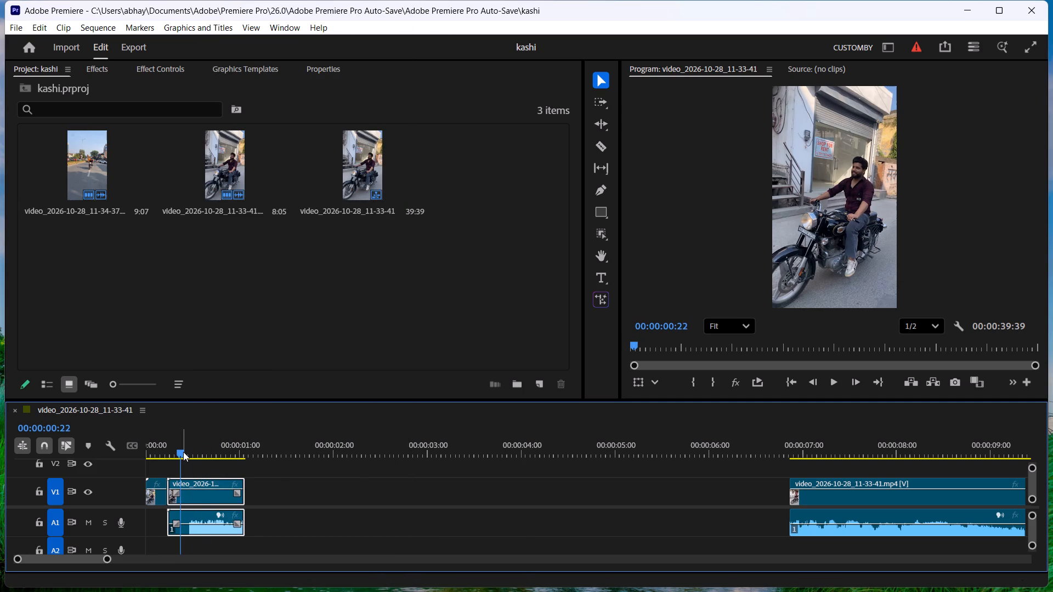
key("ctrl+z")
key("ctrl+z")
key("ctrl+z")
Delete the frame hold, the opening piece and the remaining 11-33-41 clip from the timeline.
left_click_drag(267, 471, 158, 486)
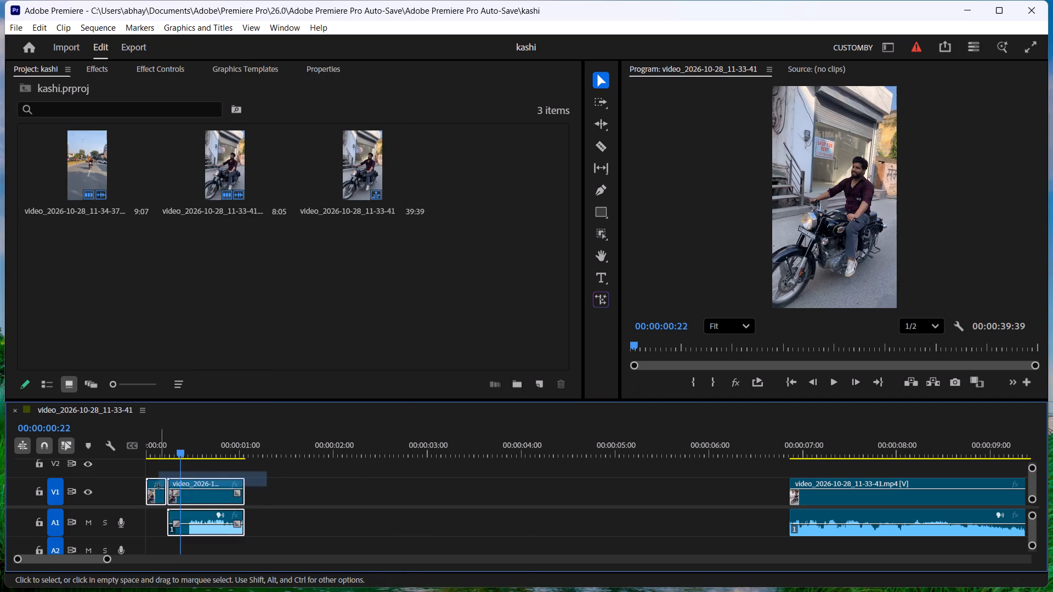
left_click_drag(158, 486, 154, 517)
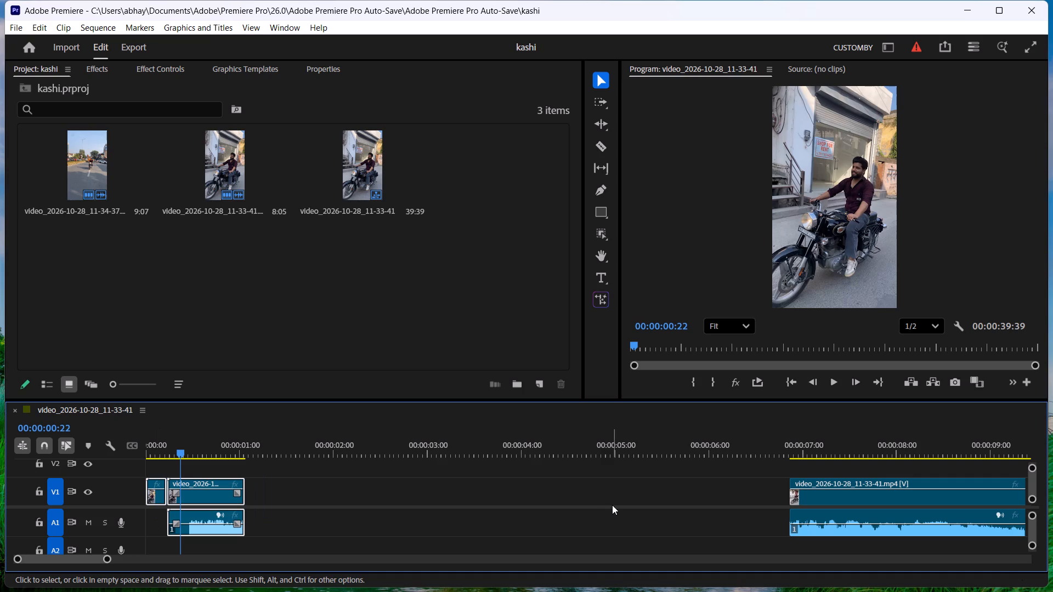
key("Delete")
left_click(856, 502)
key("Delete")
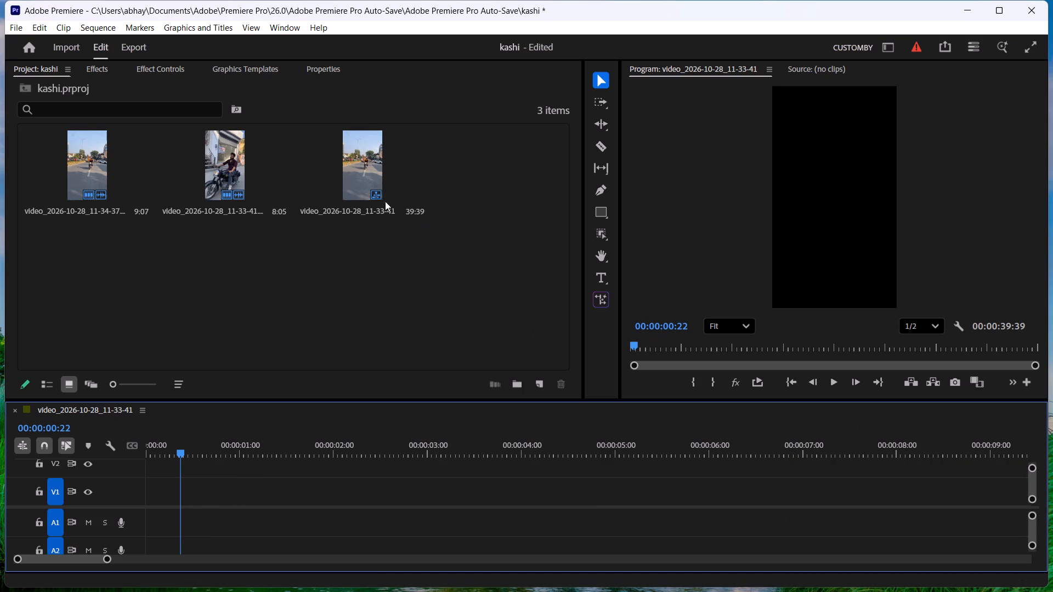
Place the 11-33-41 video from the project at the start of tracks V1 and A1.
left_click_drag(221, 160, 152, 495)
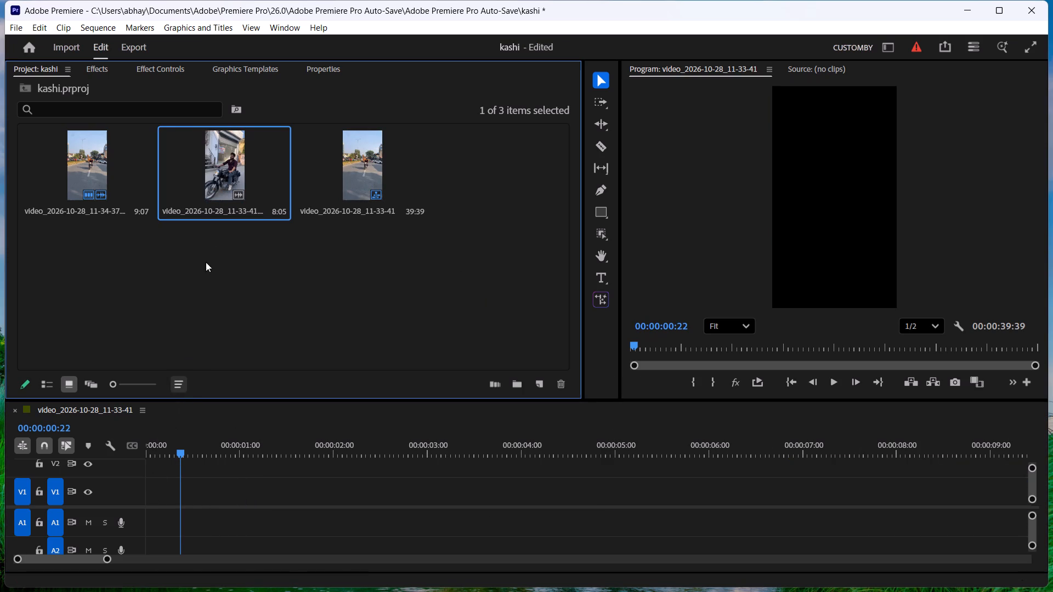
left_click_drag(213, 177, 148, 490)
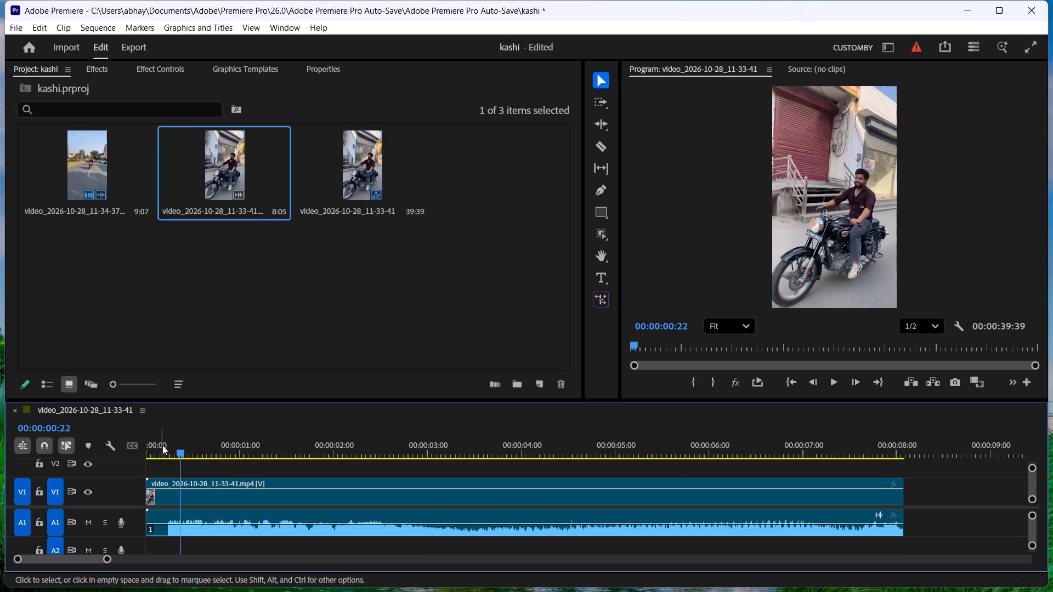
Split the 11-33-41 clip at 00:00:00:50 and move everything after the cut to start at about 8.5 seconds.
left_click_drag(162, 445, 218, 479)
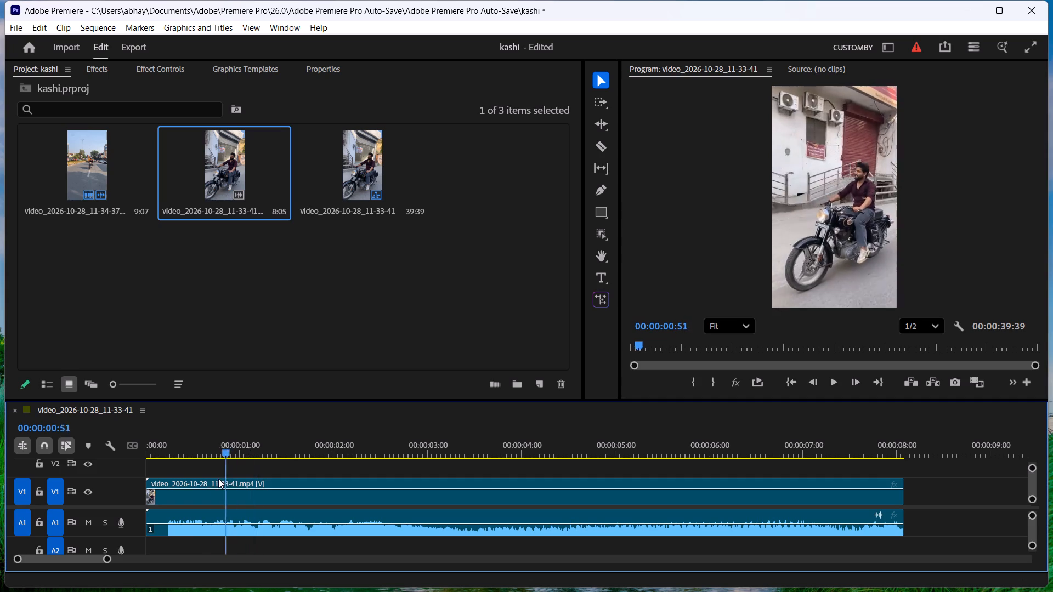
left_click_drag(218, 479, 225, 476)
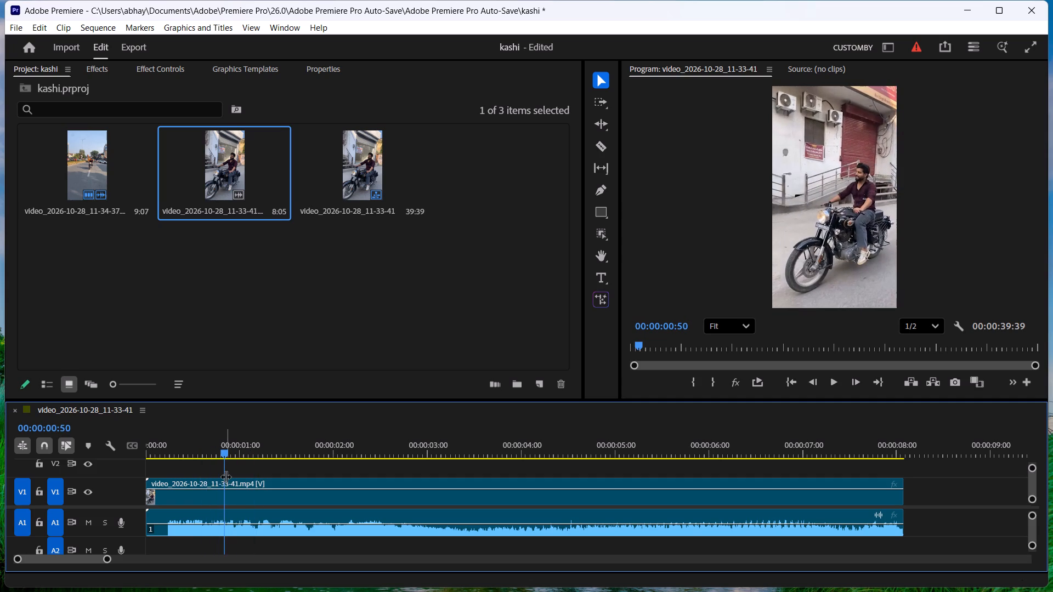
key("ctrl+k")
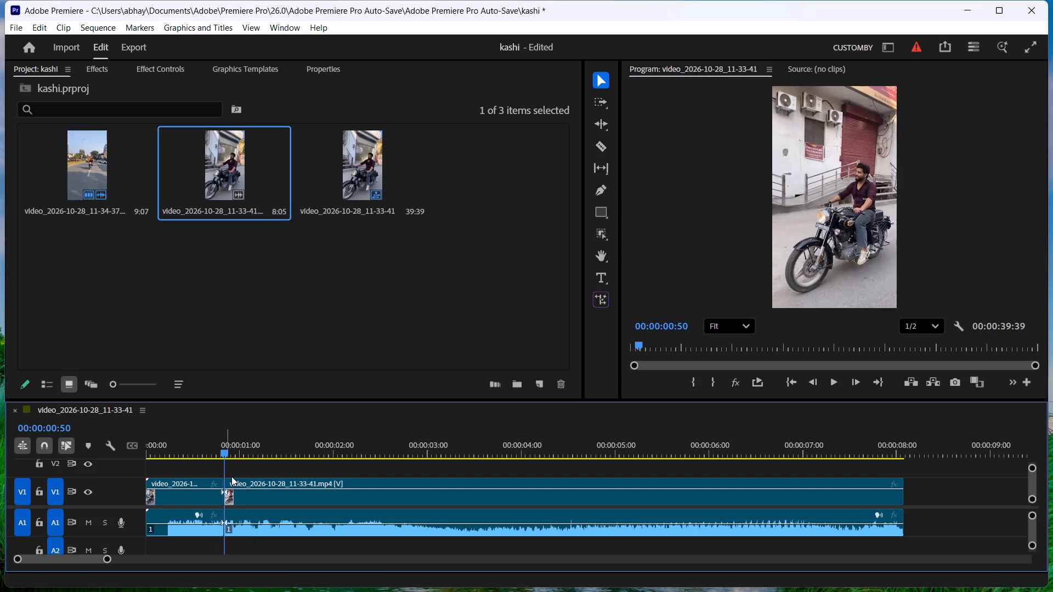
key("a")
left_click_drag(248, 473, 963, 498)
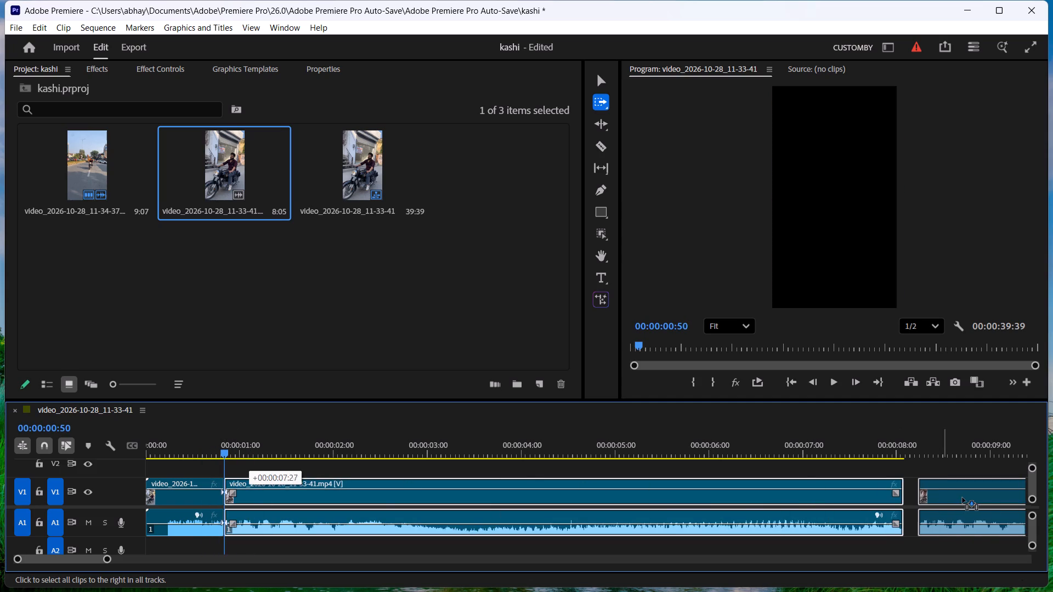
left_click_drag(963, 498, 965, 498)
key("v")
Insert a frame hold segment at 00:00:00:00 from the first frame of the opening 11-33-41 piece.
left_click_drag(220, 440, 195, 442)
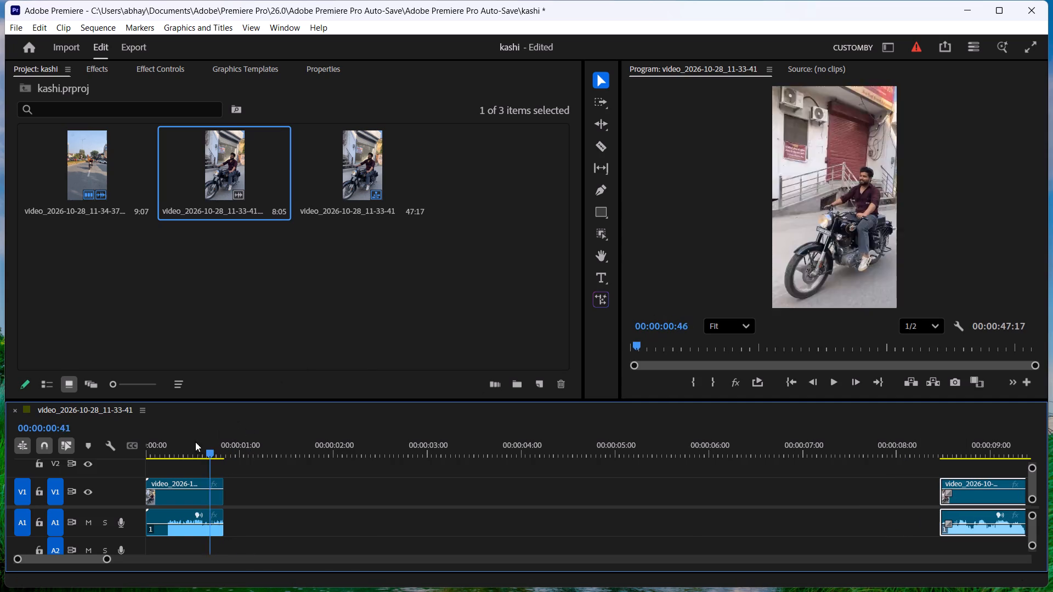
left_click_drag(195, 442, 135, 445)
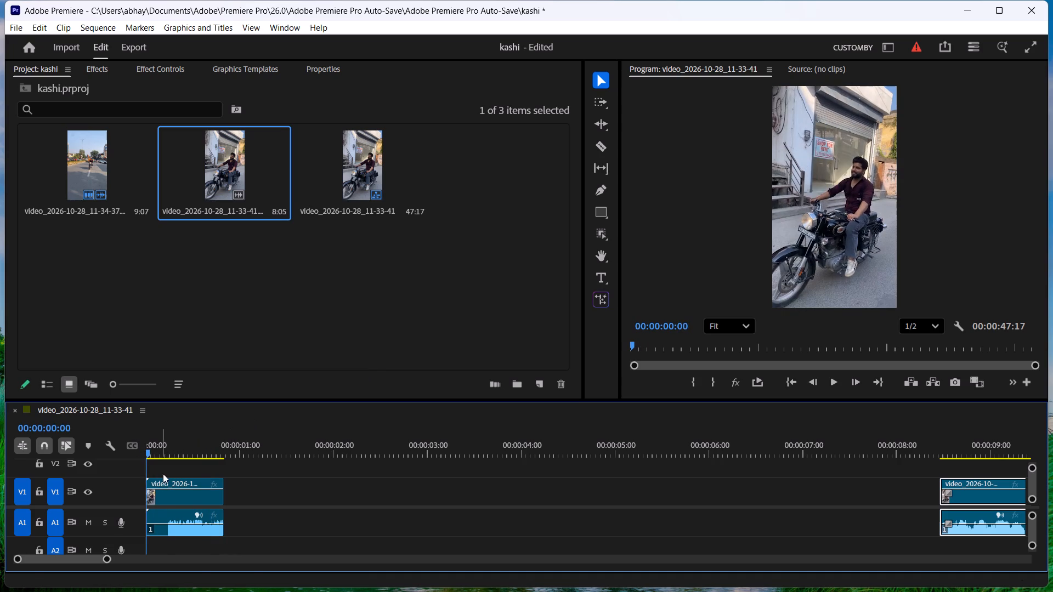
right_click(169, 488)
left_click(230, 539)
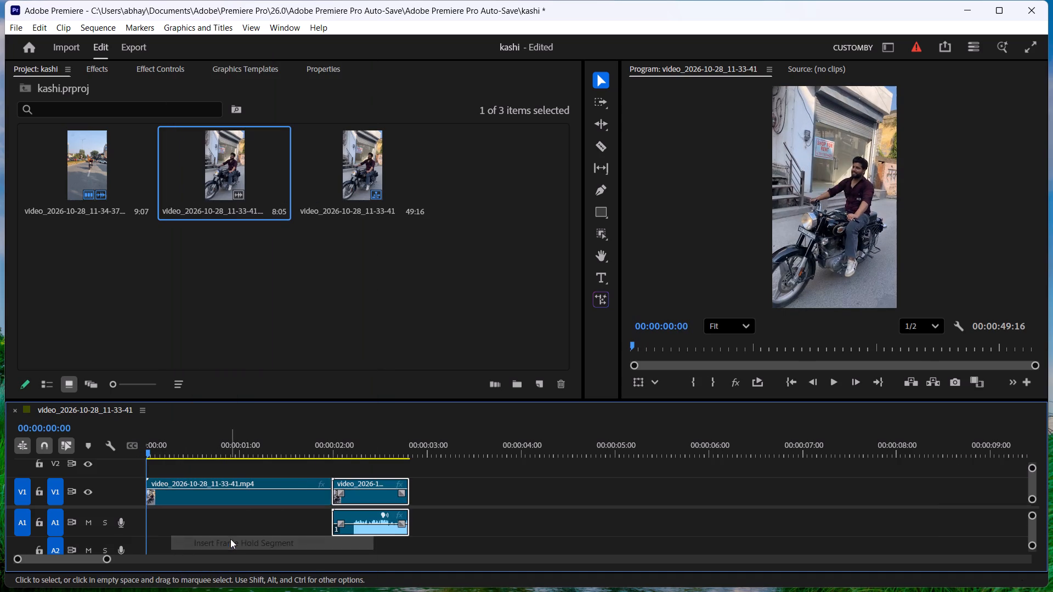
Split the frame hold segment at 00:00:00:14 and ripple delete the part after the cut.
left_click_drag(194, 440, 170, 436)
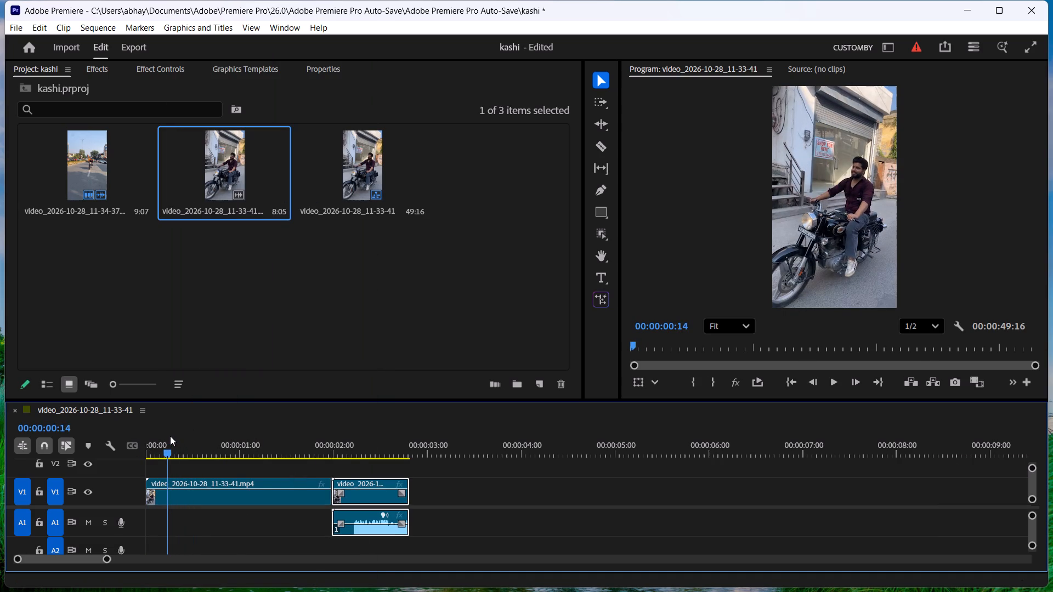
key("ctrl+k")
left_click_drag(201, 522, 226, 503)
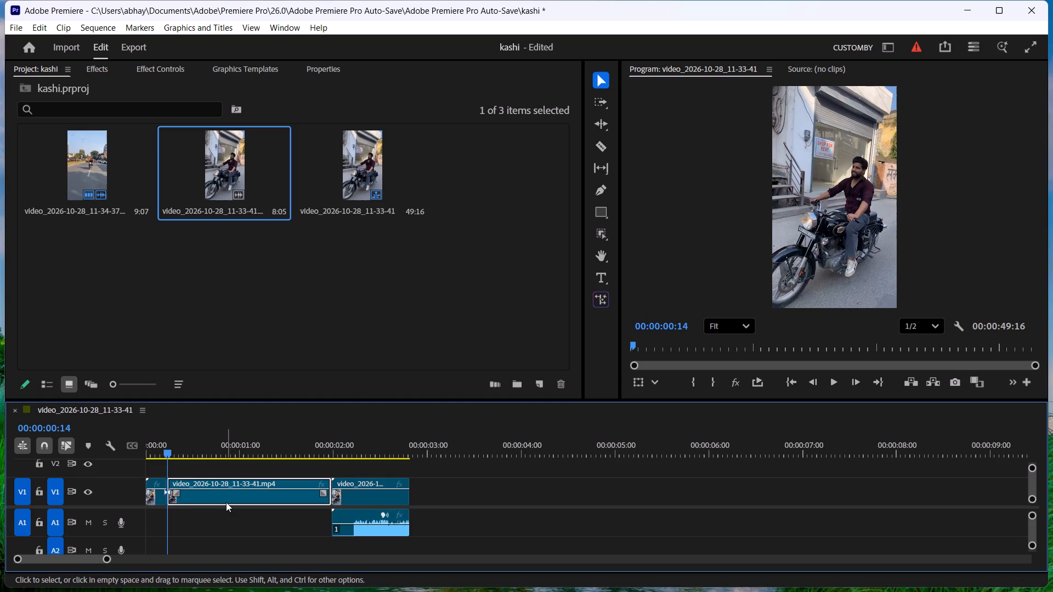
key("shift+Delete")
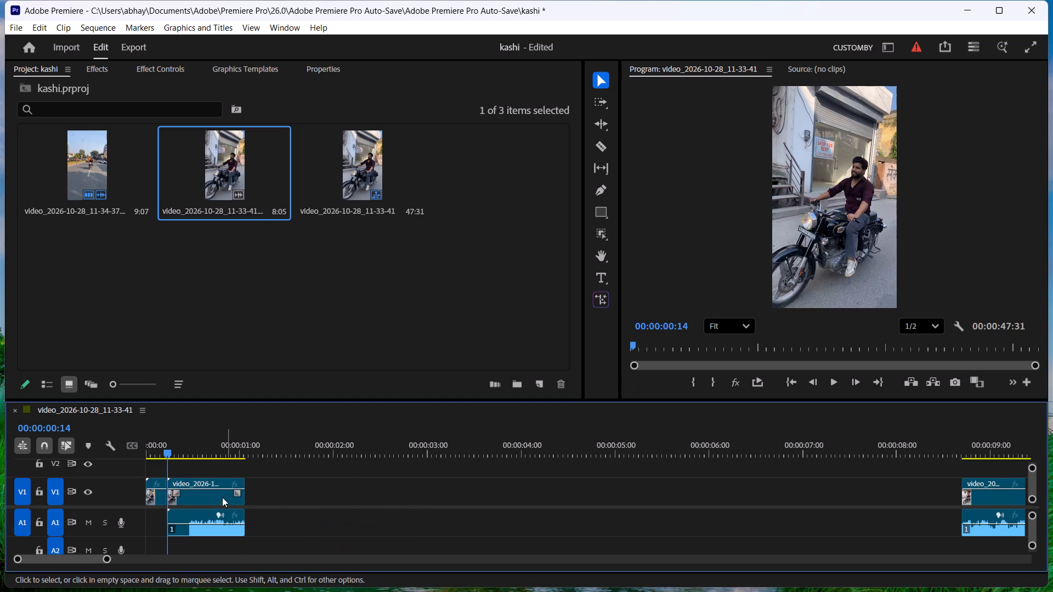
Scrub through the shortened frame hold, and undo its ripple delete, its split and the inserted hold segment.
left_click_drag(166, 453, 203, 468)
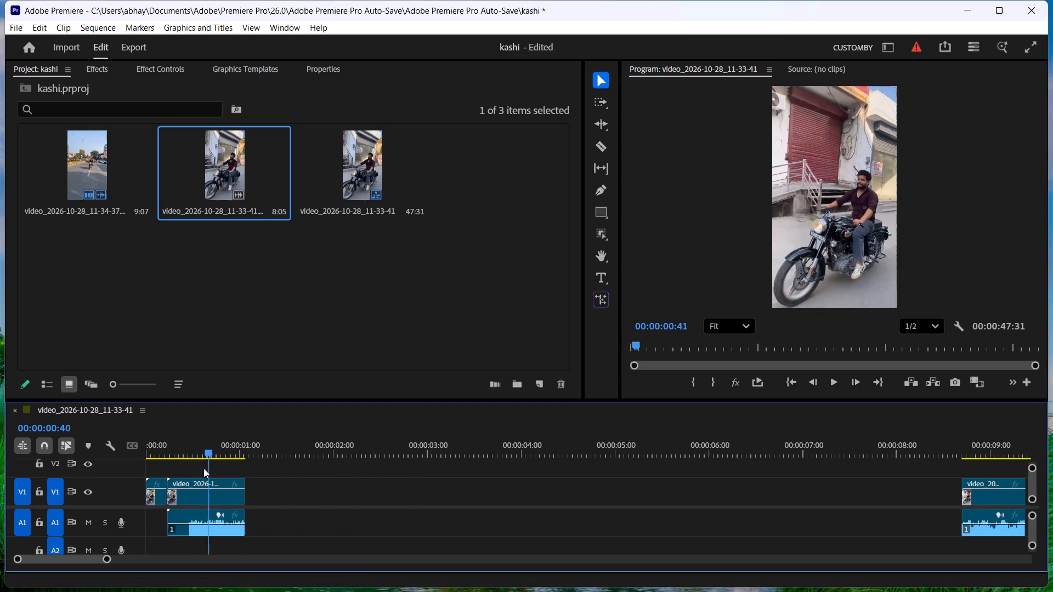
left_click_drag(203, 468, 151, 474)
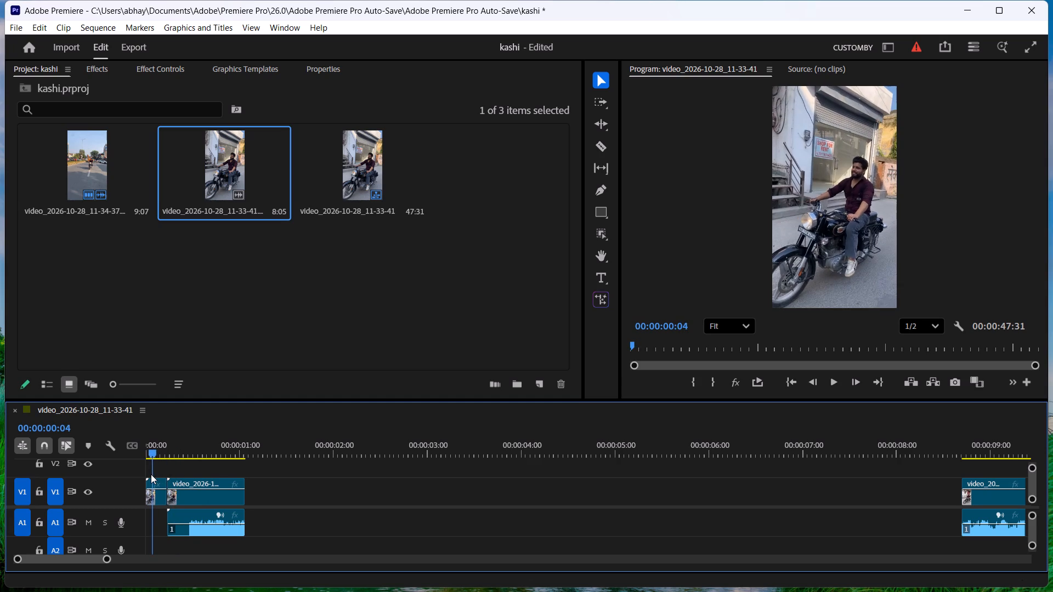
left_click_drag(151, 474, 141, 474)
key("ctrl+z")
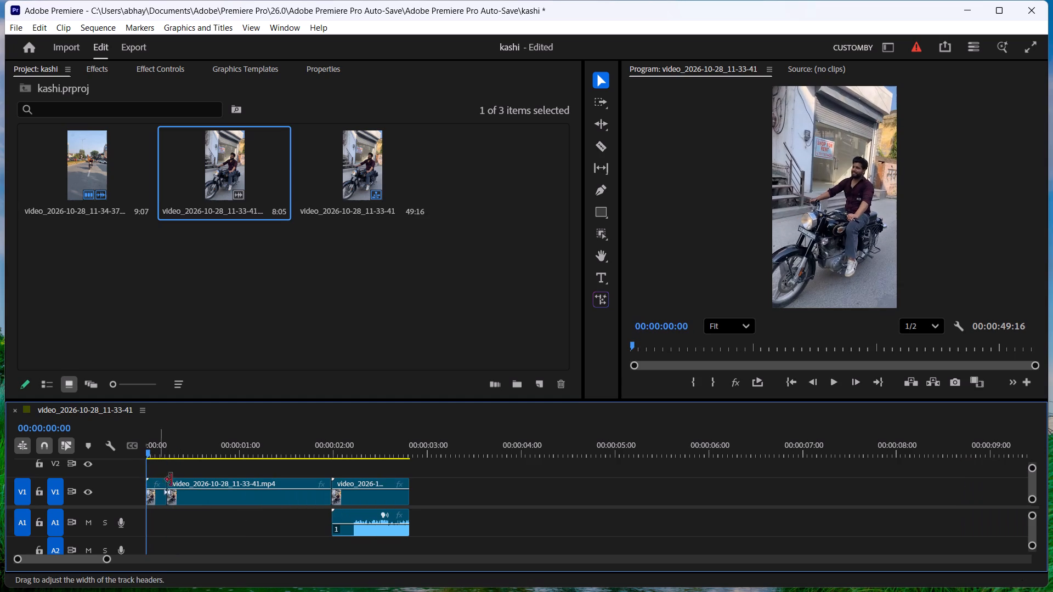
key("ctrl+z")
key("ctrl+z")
Review the opening 11-33-41 piece frame by frame and split it at 00:00:00:10.
left_click_drag(149, 448, 150, 448)
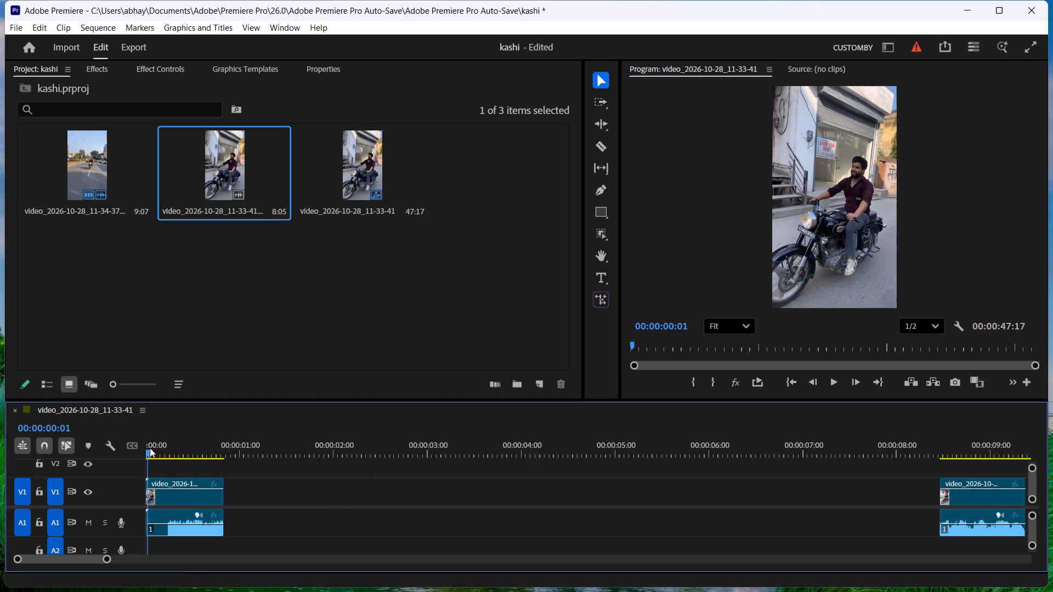
left_click_drag(150, 448, 154, 448)
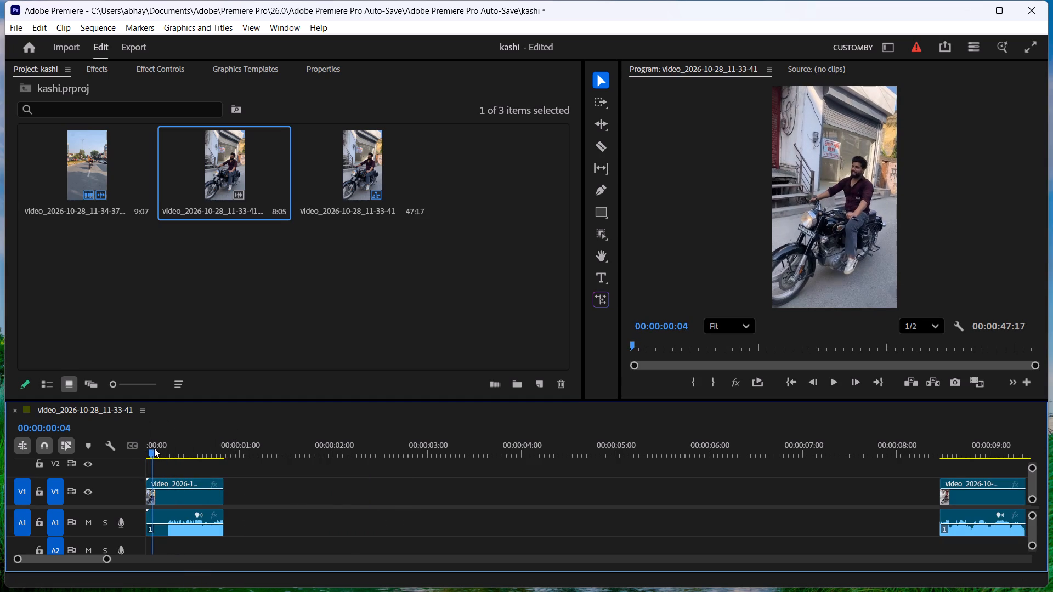
left_click_drag(154, 448, 129, 448)
key("Right")
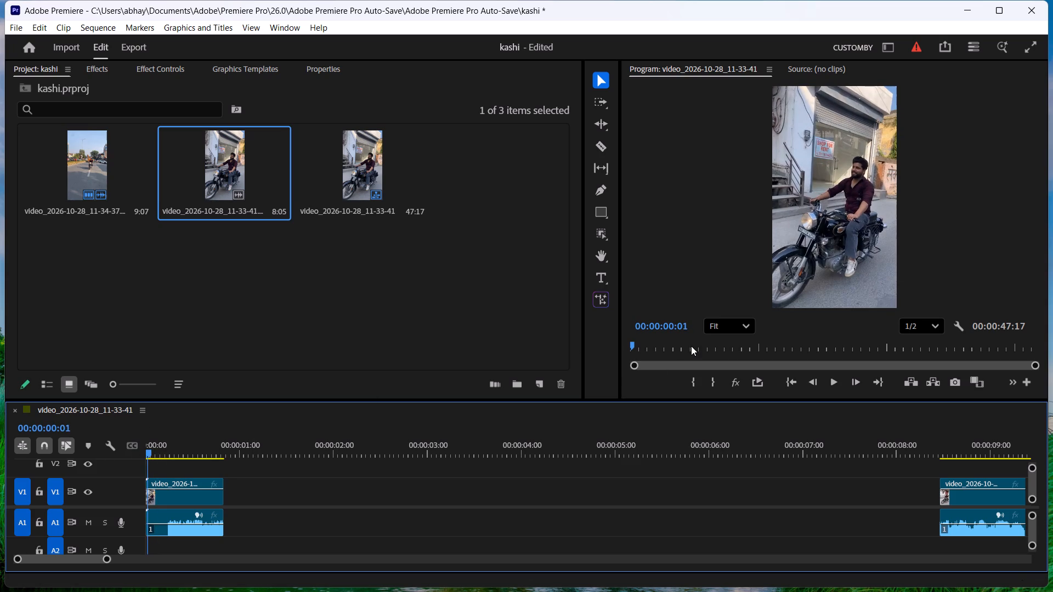
key("Right")
key("Right")
key("Right")
key("Right")
key("Right")
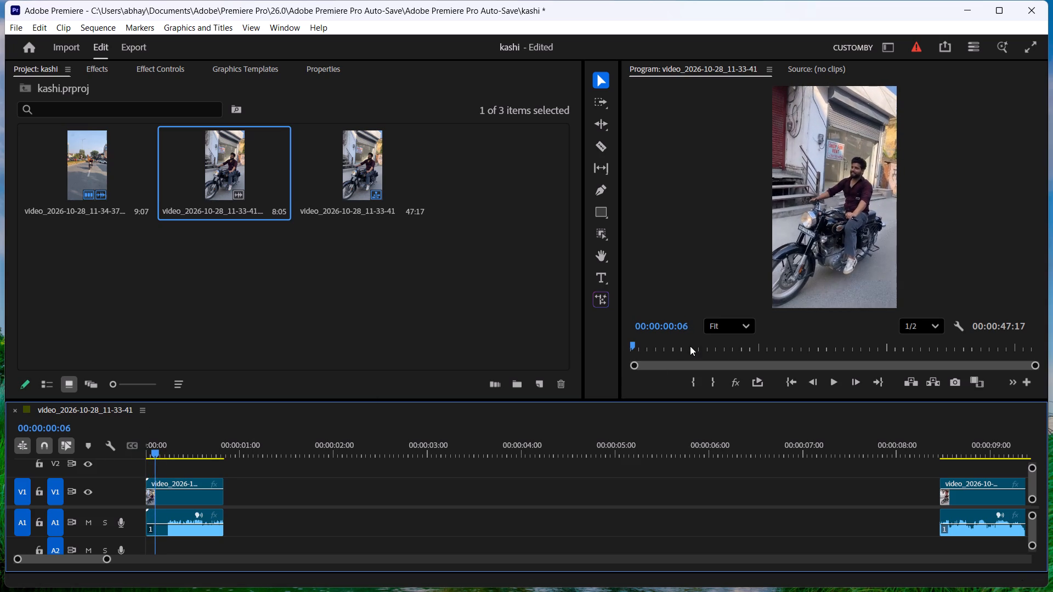
key("Right")
key("Right")
key("Right")
key("Right")
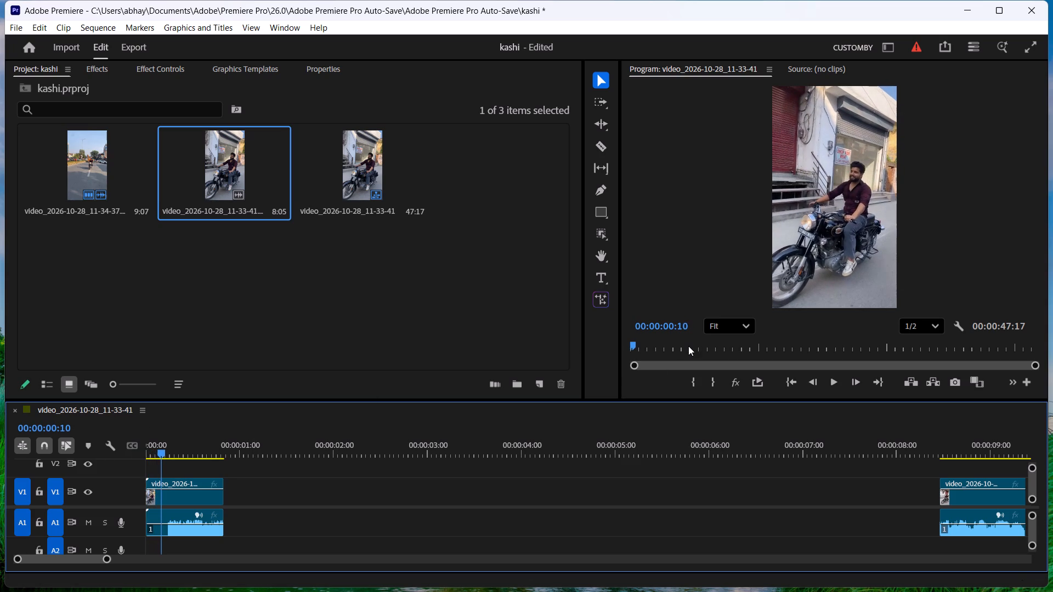
key("ctrl+k")
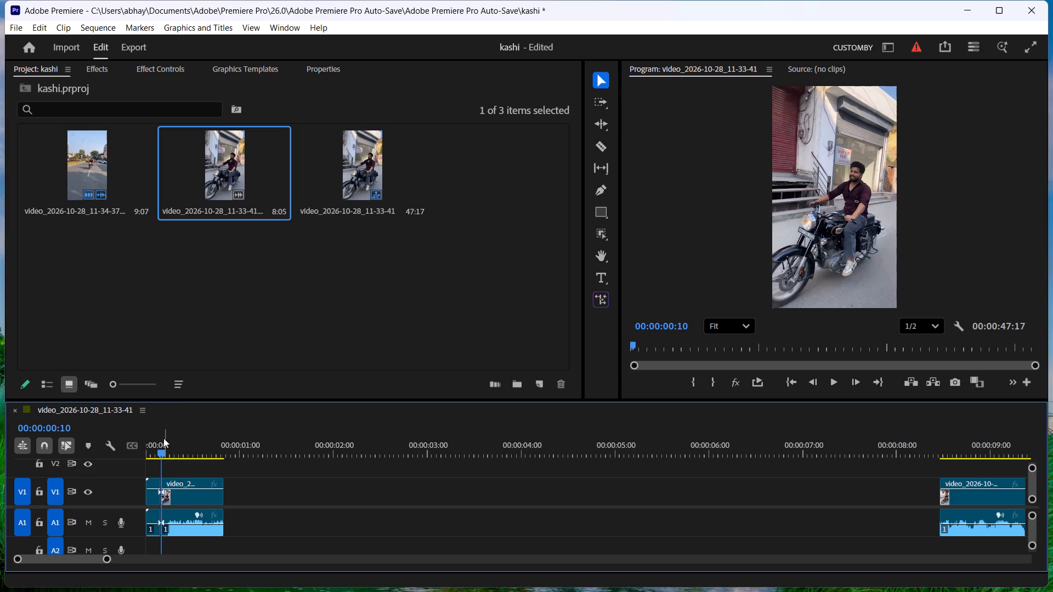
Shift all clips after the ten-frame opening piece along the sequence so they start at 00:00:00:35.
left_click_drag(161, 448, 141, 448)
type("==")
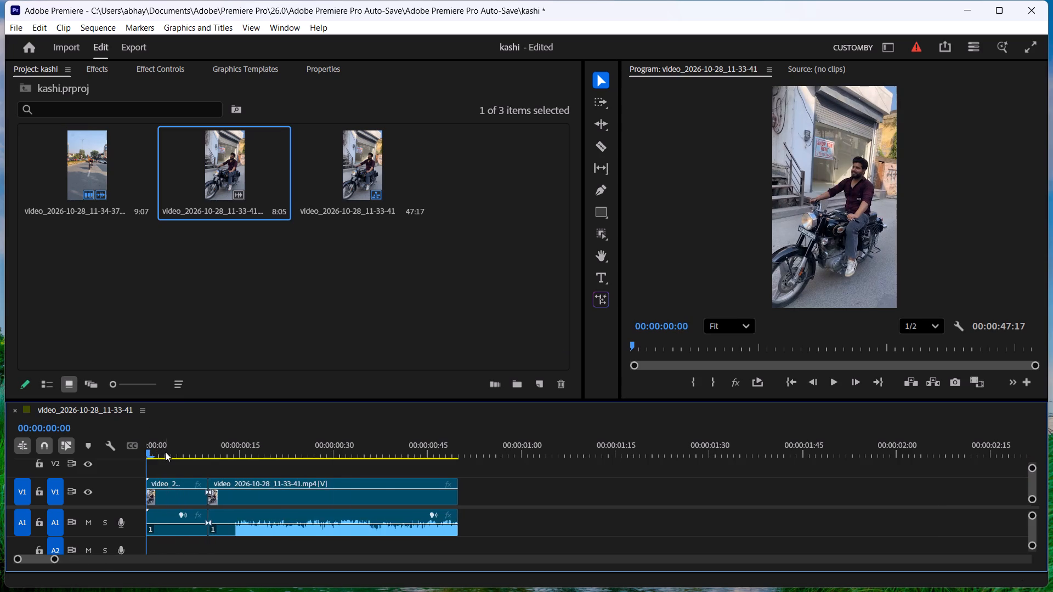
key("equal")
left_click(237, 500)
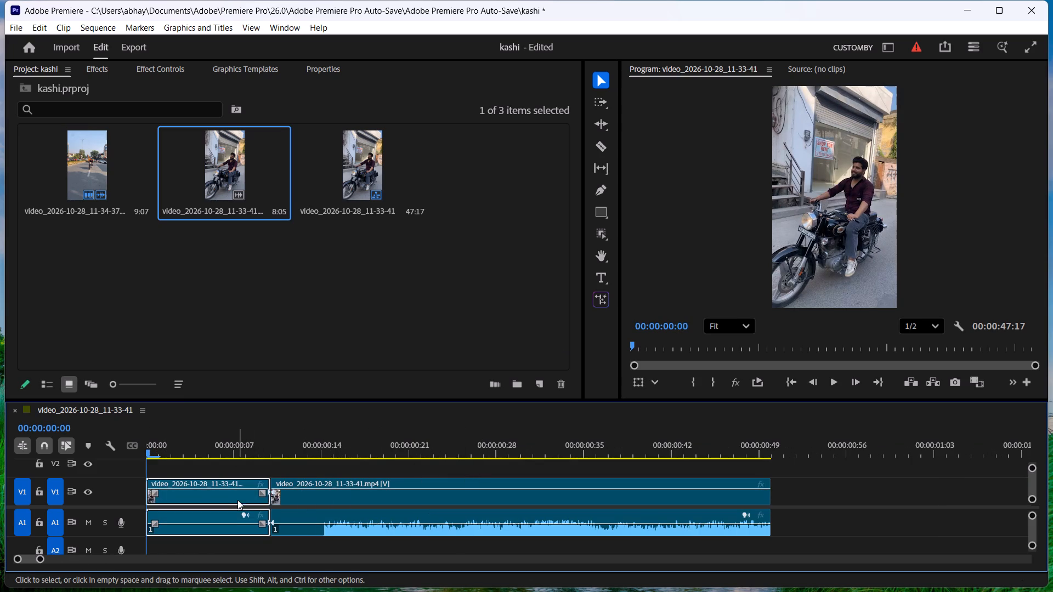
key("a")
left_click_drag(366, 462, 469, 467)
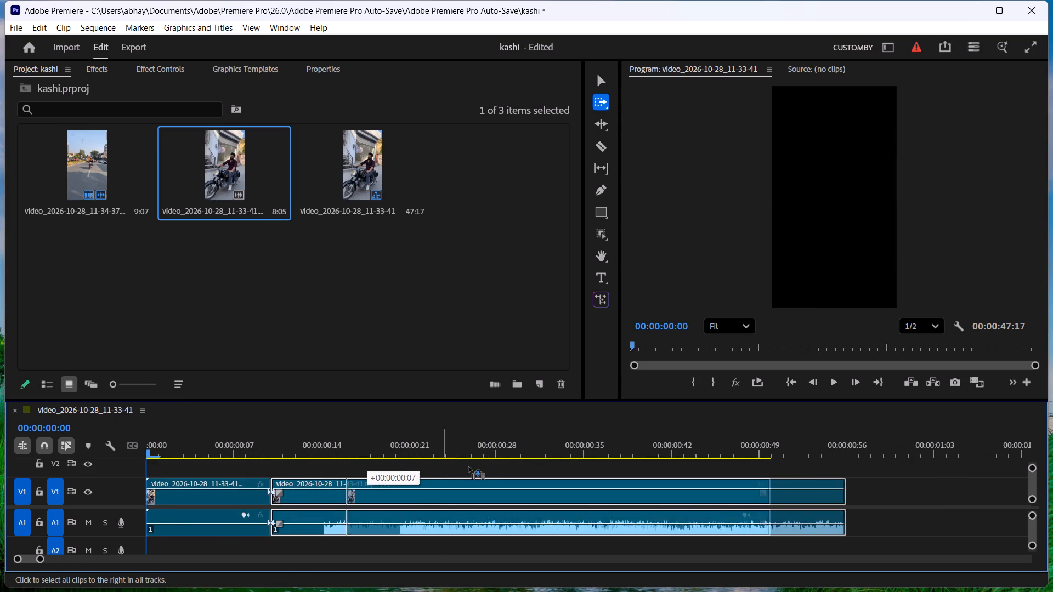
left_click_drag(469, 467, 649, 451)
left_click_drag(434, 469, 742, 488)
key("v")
Show the Time Remapping speed line on the opening ten-frame 11-33-41 piece.
left_click_drag(210, 447, 139, 447)
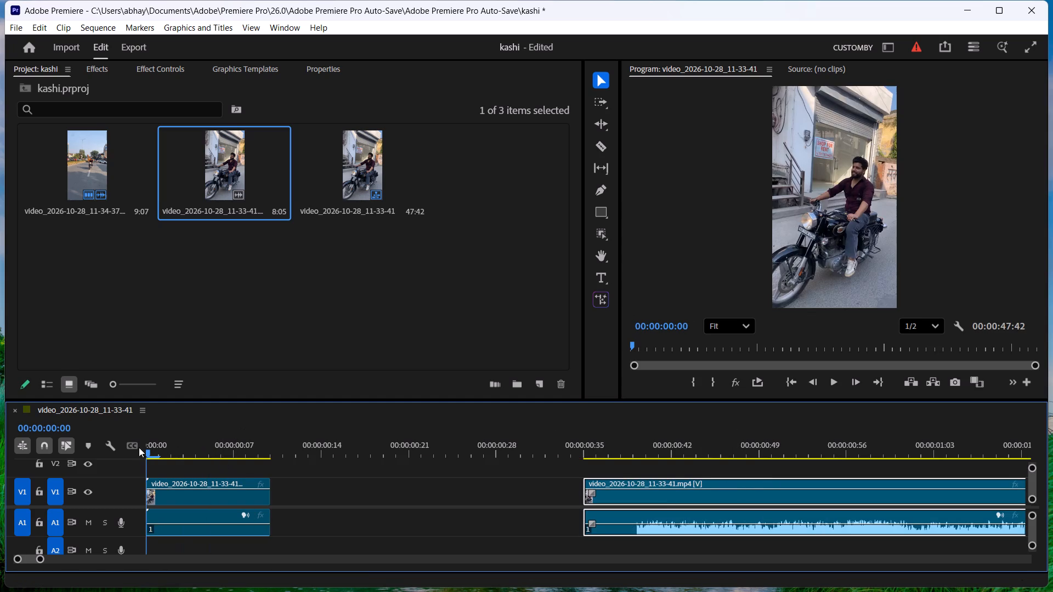
left_click(188, 497)
right_click(188, 497)
left_click(162, 471)
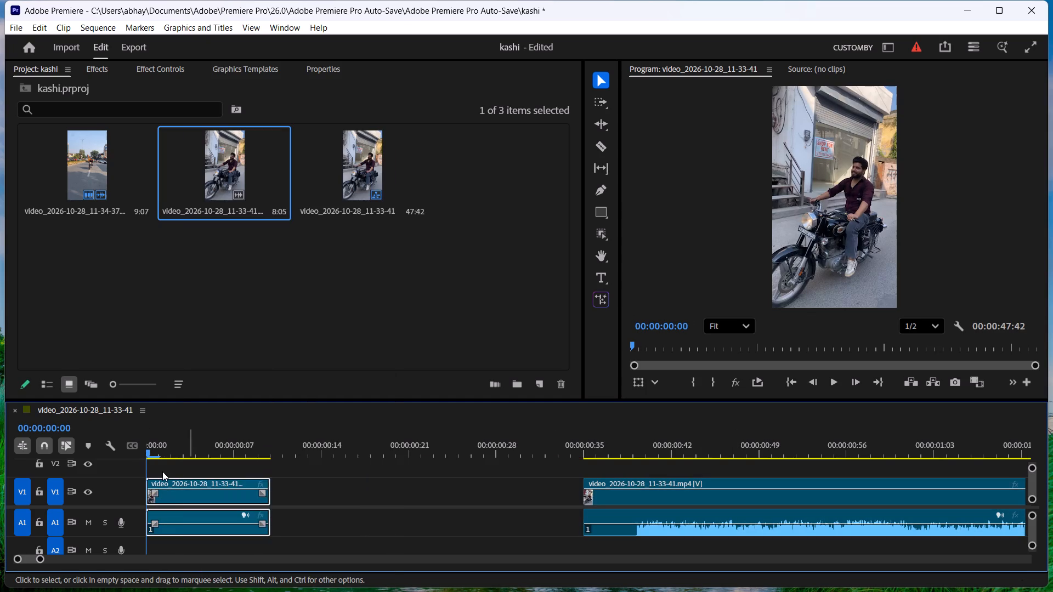
left_click(258, 485)
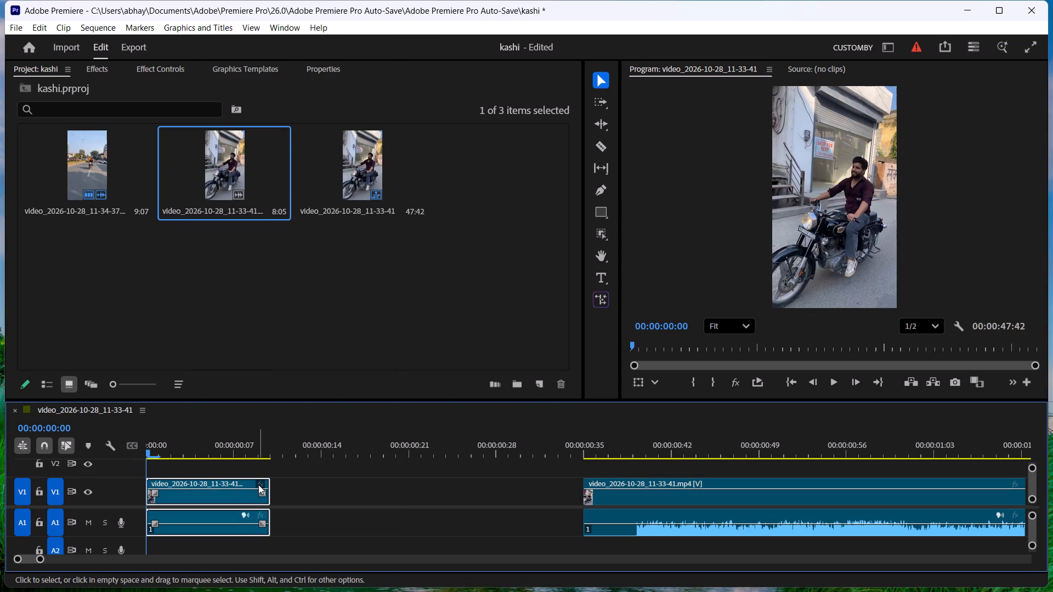
right_click(262, 481)
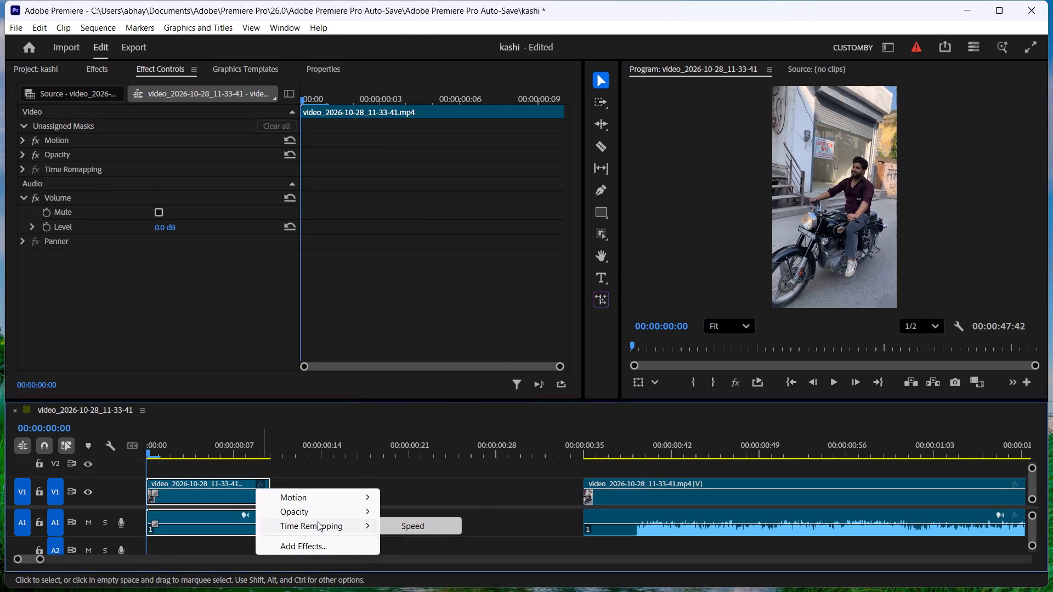
left_click(401, 525)
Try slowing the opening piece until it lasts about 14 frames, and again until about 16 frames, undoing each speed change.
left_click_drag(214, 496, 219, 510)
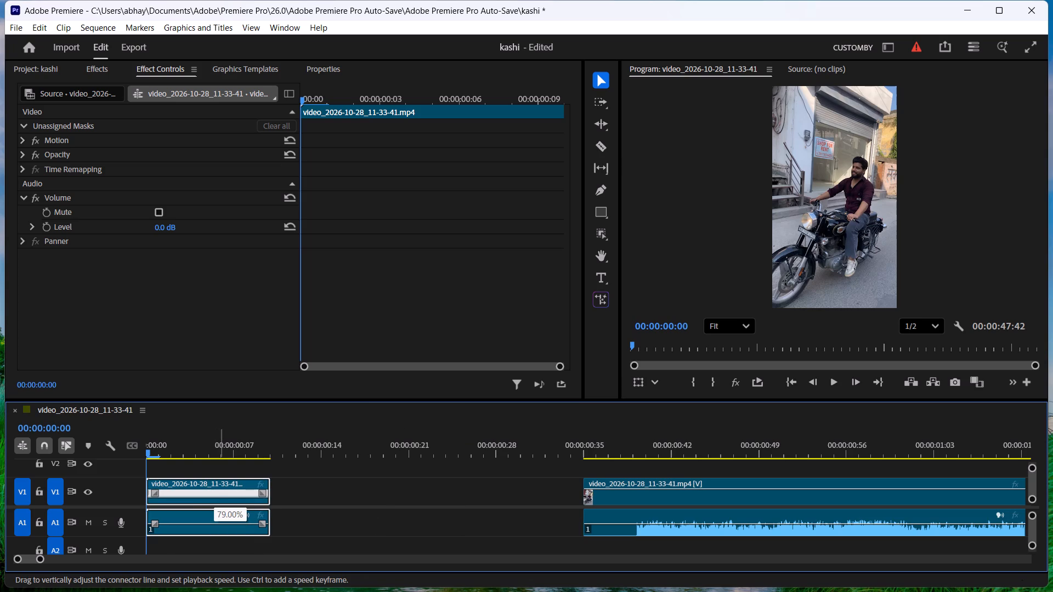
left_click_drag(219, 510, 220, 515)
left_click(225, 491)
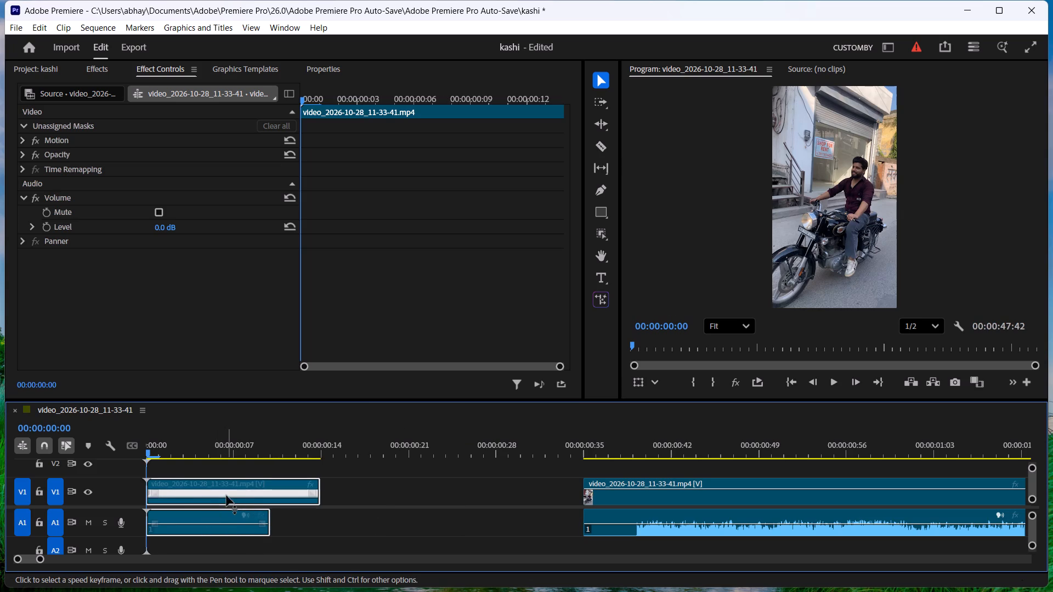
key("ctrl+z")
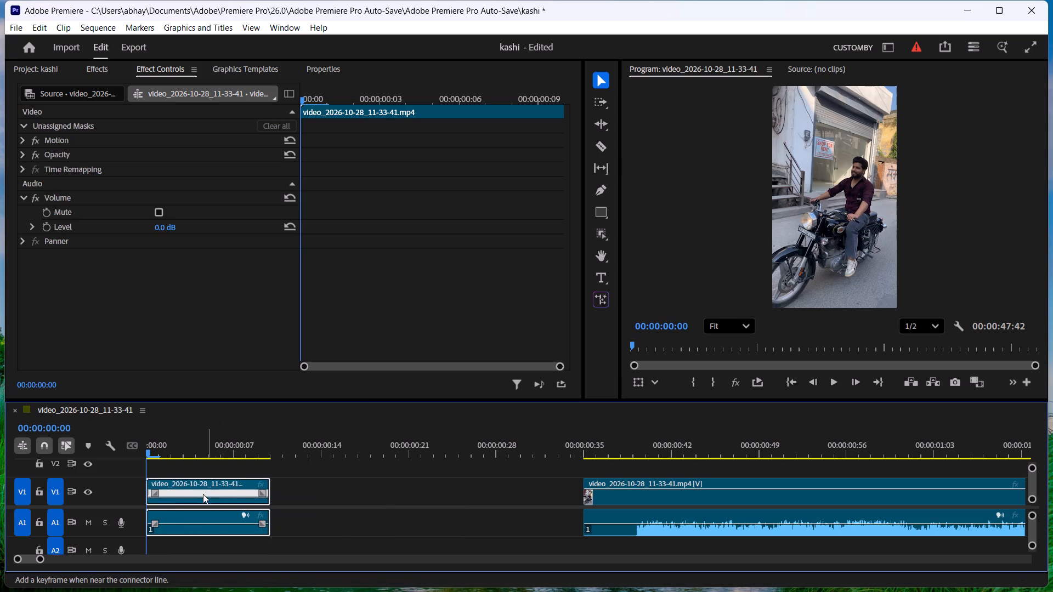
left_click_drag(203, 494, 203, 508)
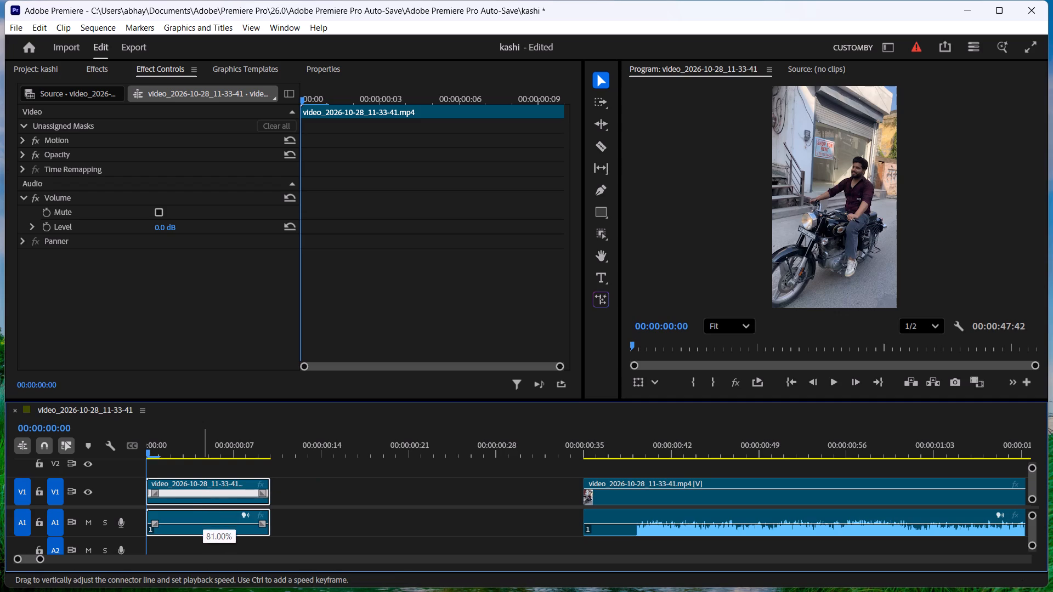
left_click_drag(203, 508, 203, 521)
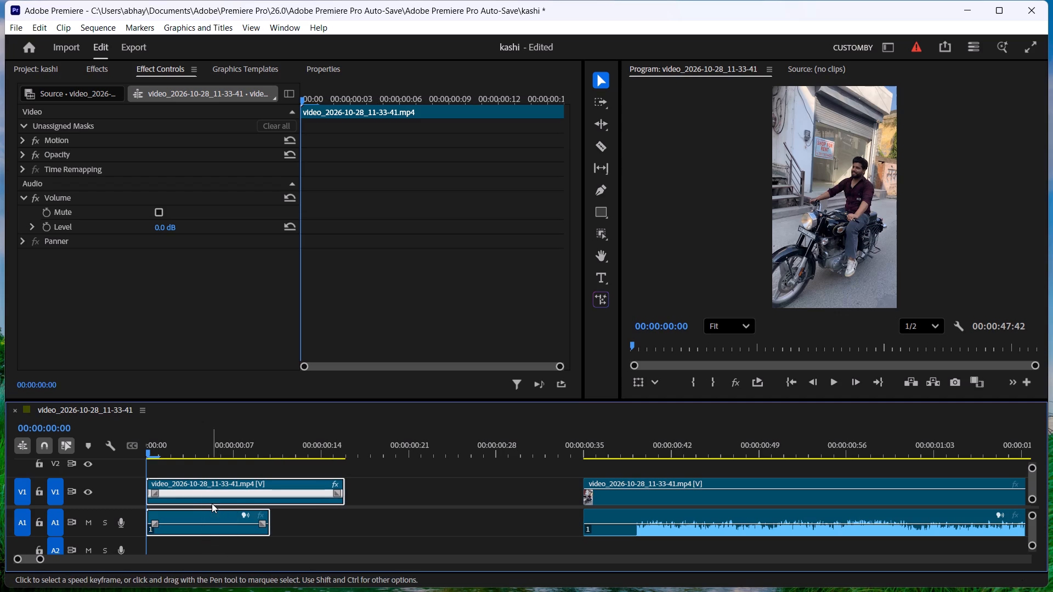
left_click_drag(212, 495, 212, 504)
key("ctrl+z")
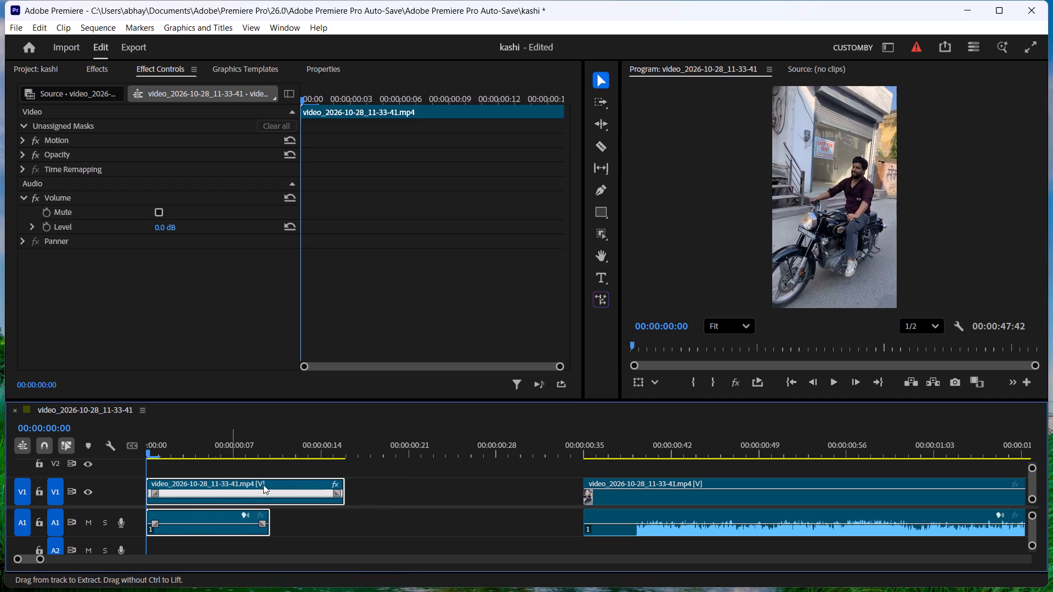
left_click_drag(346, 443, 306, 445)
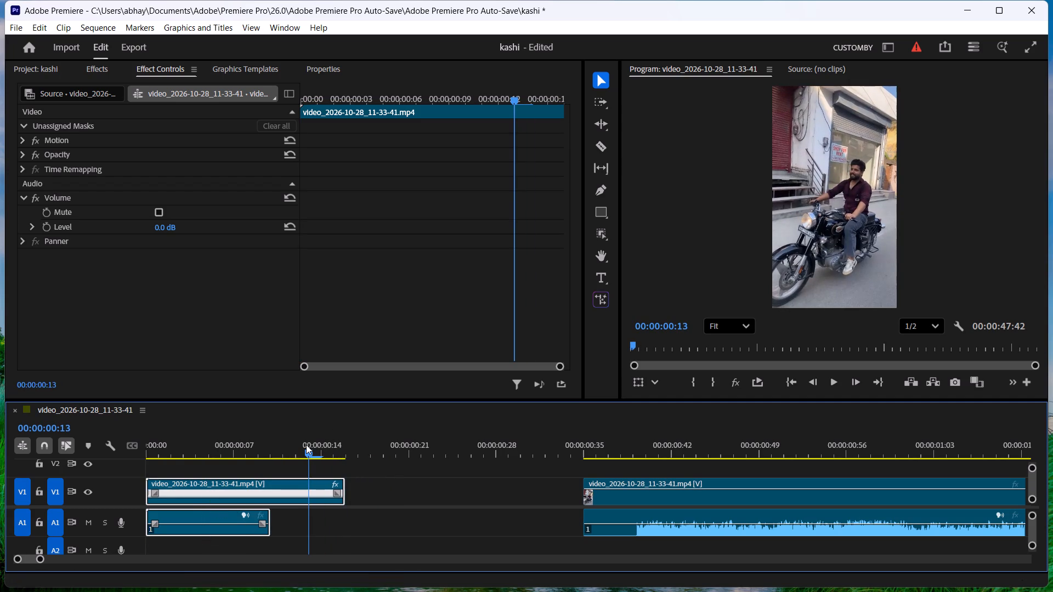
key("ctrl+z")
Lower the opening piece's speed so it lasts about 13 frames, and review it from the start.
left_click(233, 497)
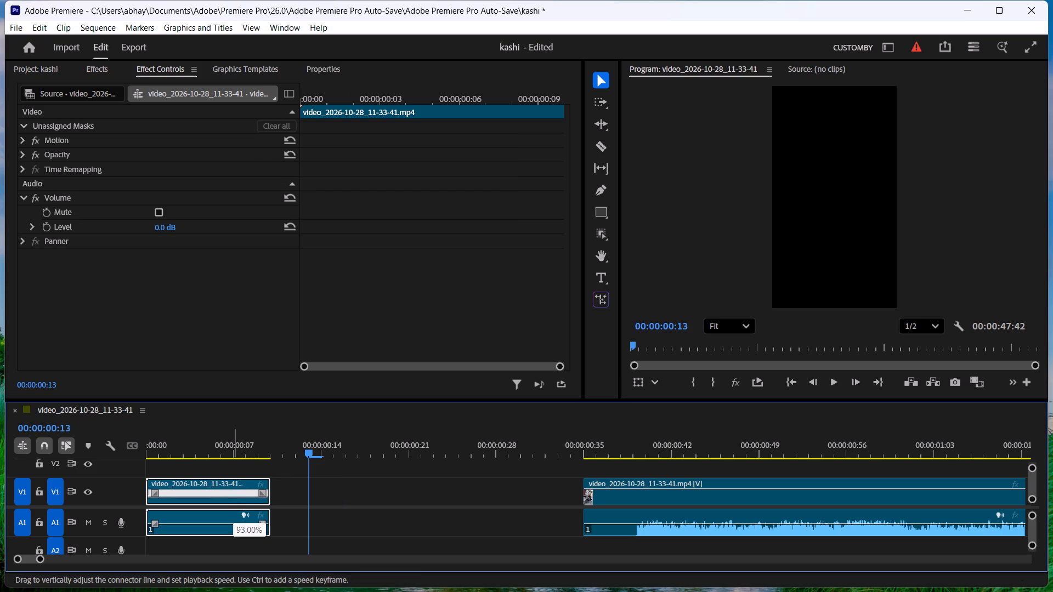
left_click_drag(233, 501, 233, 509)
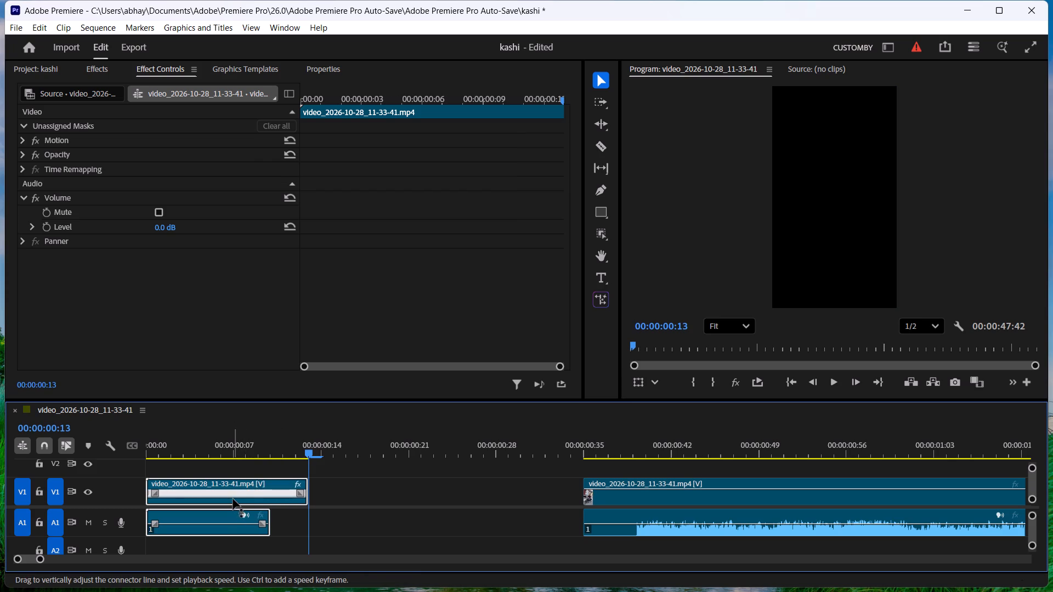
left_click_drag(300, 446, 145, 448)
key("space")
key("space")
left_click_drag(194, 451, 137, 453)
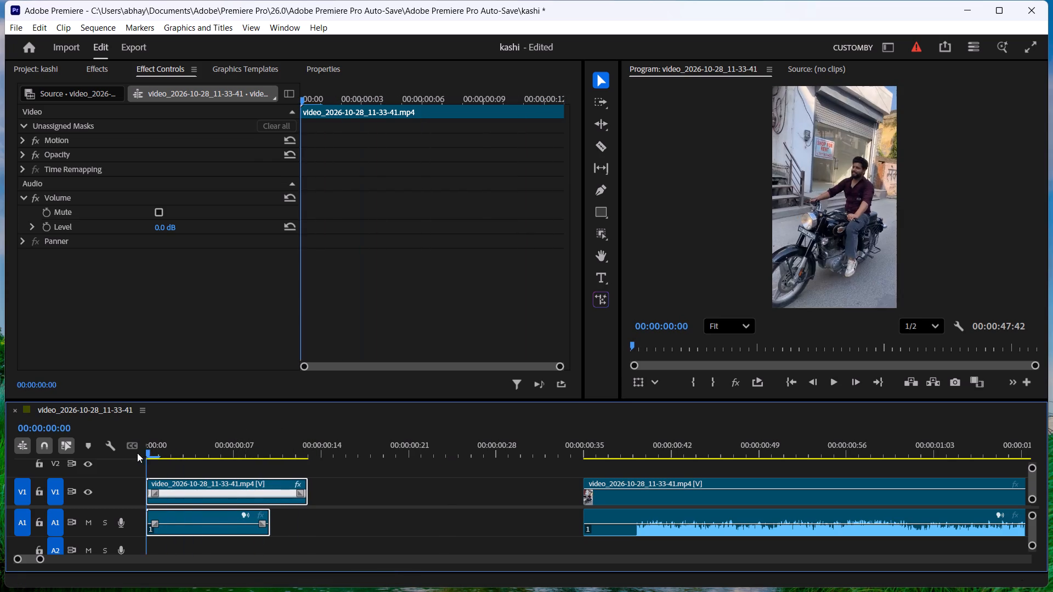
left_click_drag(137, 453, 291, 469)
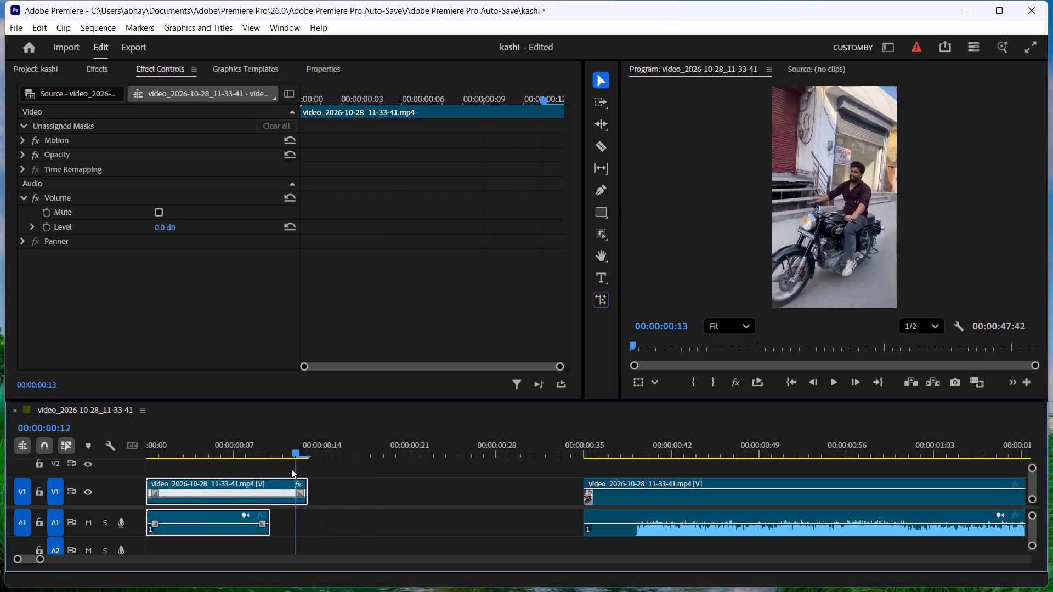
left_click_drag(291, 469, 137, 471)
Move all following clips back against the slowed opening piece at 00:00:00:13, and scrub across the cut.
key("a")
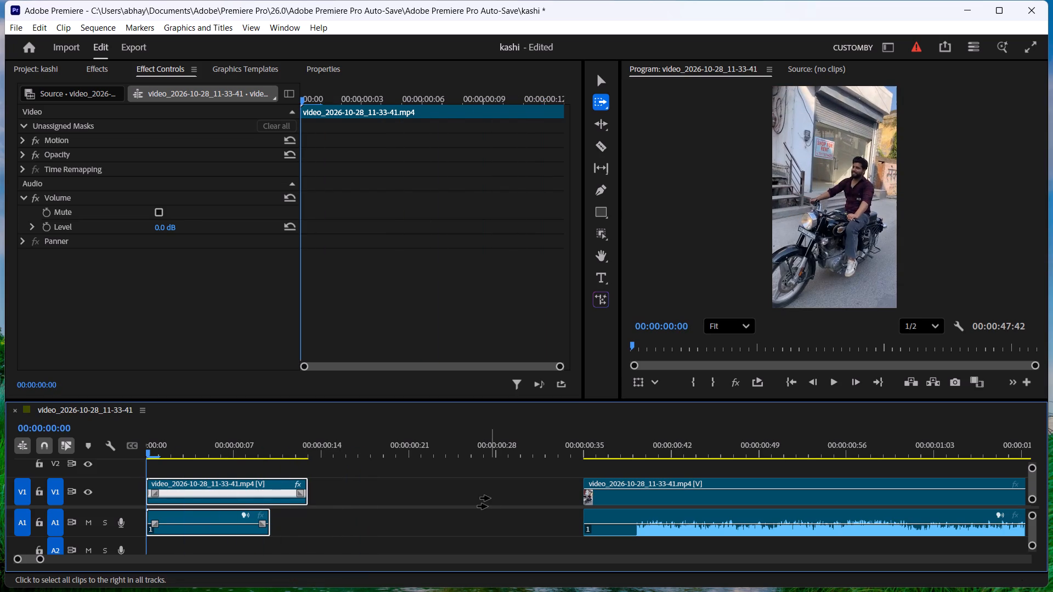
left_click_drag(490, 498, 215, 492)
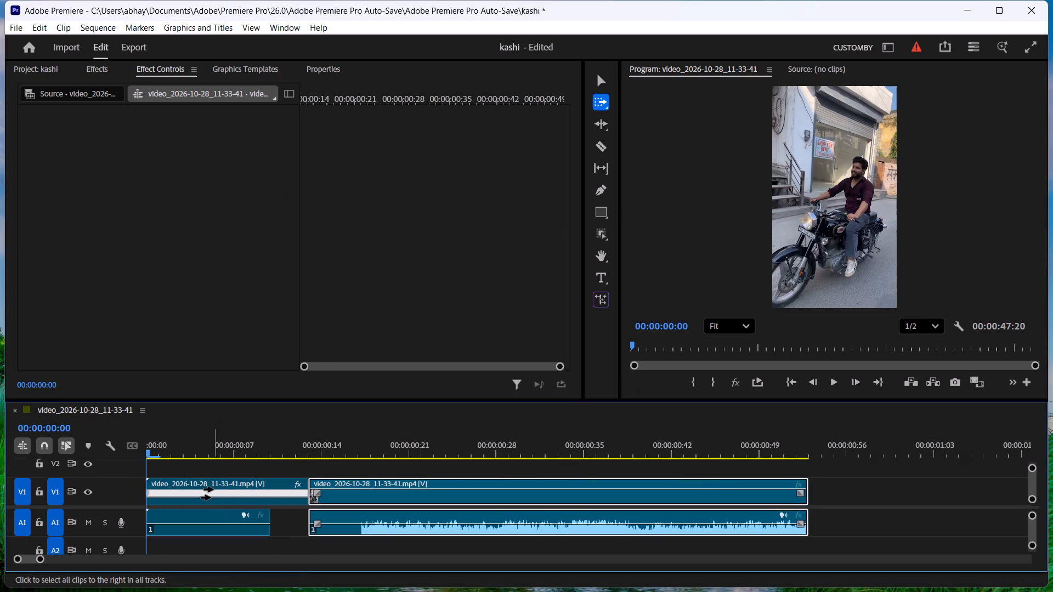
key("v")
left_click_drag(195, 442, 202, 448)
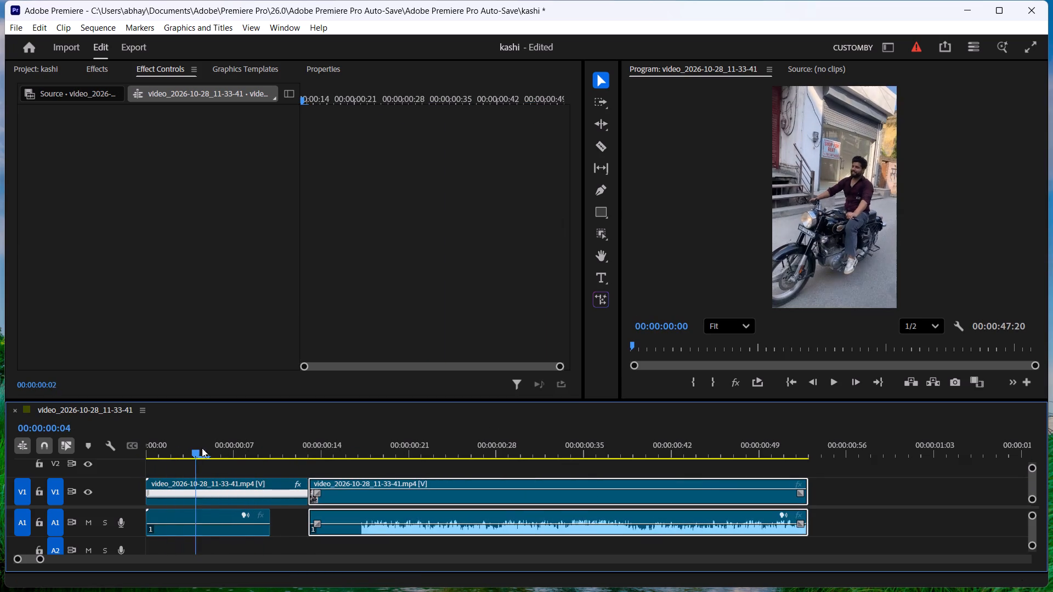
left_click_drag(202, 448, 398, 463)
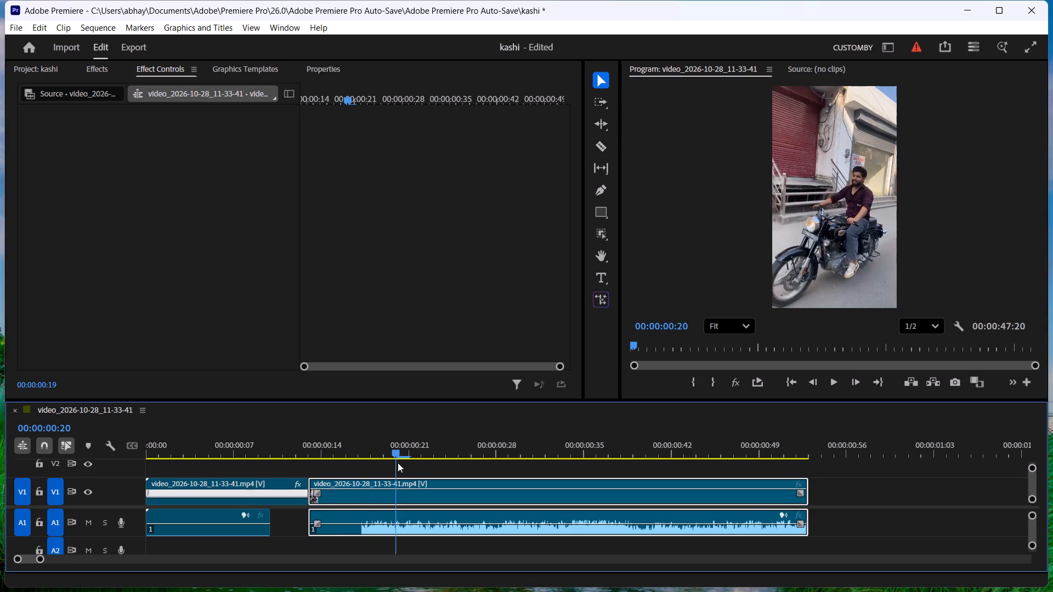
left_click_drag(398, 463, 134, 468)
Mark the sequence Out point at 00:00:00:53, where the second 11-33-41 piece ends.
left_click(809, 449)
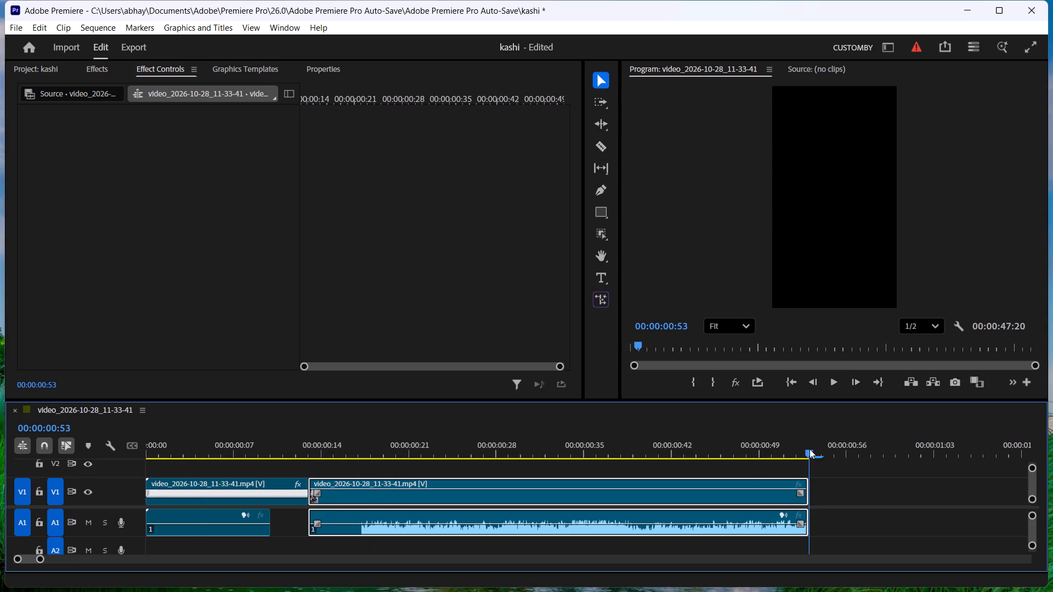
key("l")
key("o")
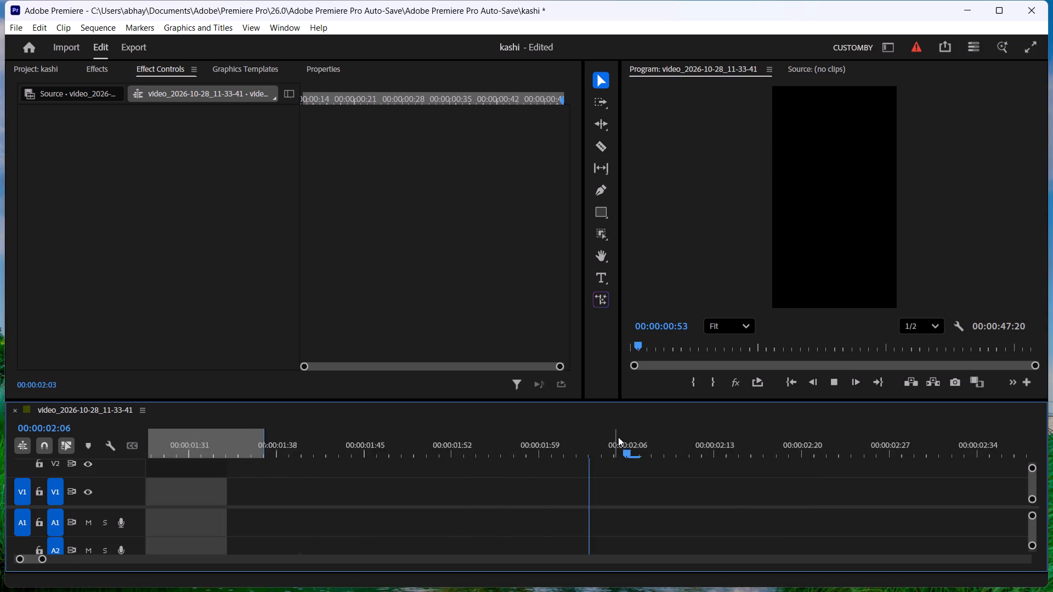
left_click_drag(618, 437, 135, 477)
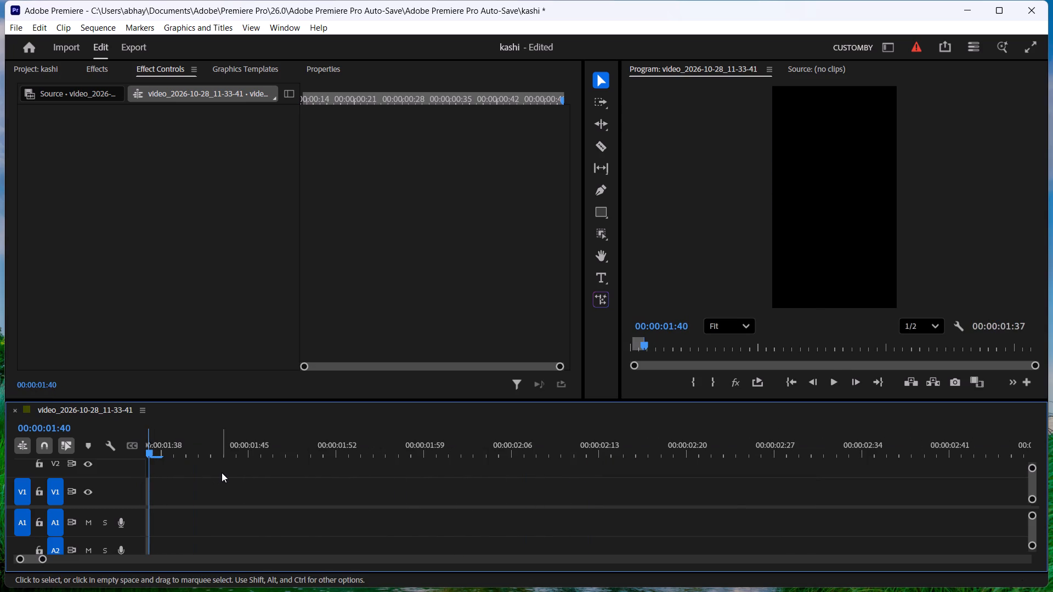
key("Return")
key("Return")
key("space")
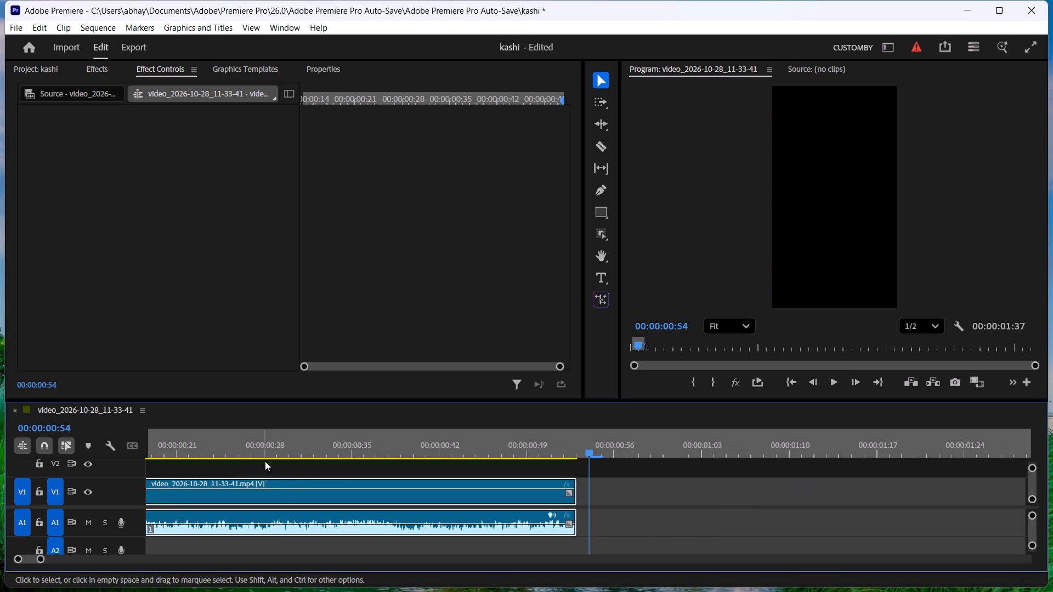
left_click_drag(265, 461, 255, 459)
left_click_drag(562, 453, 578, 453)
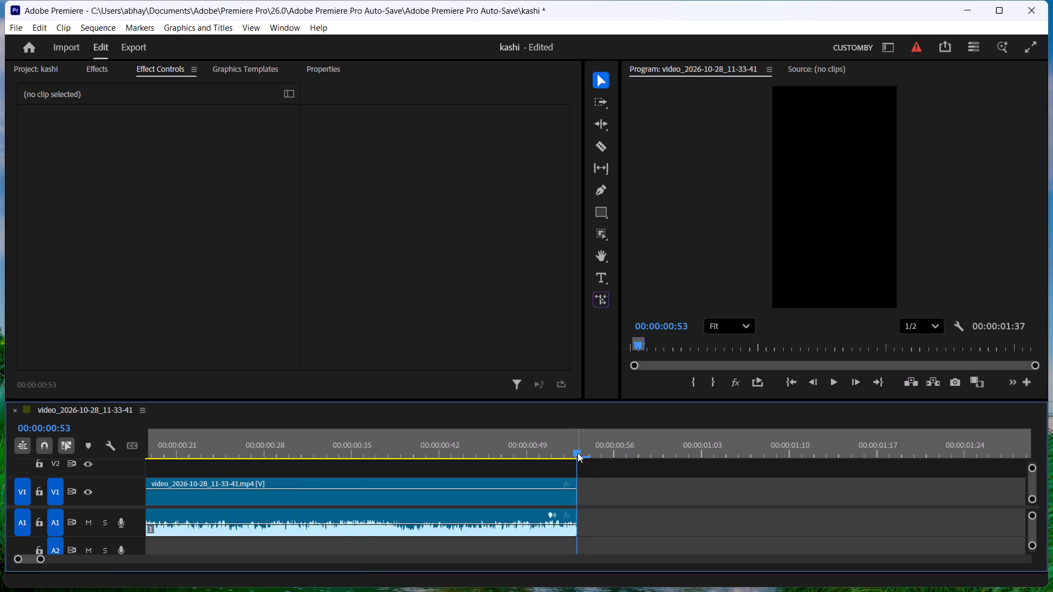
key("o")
Turn on loop playback, play the marked opening section, and scrub through the slowed piece to 00:00:00:13.
left_click_drag(564, 442, 35, 521)
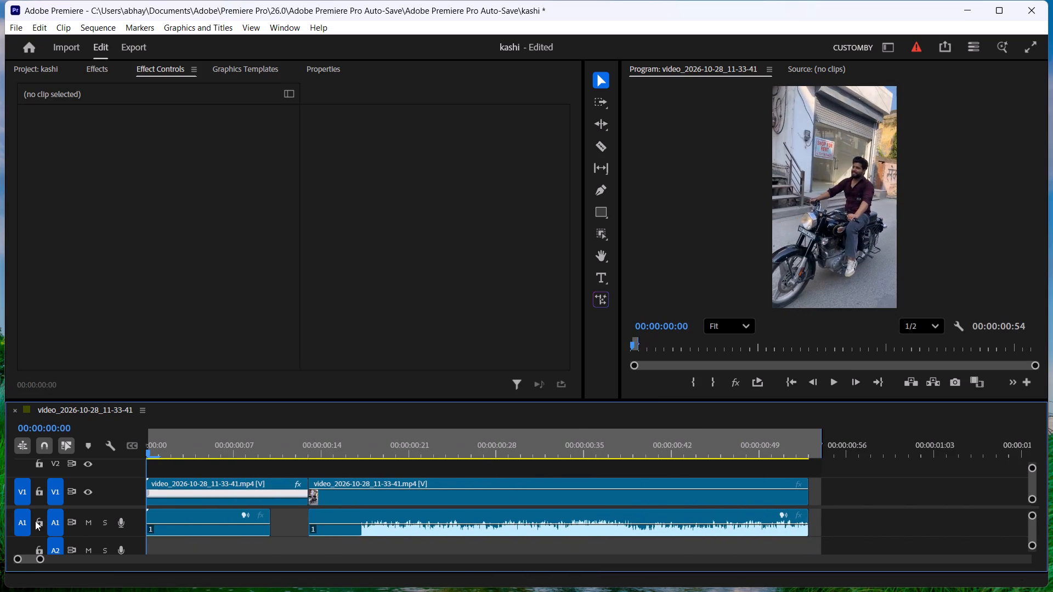
left_click_drag(35, 521, 37, 510)
left_click(763, 382)
key("space")
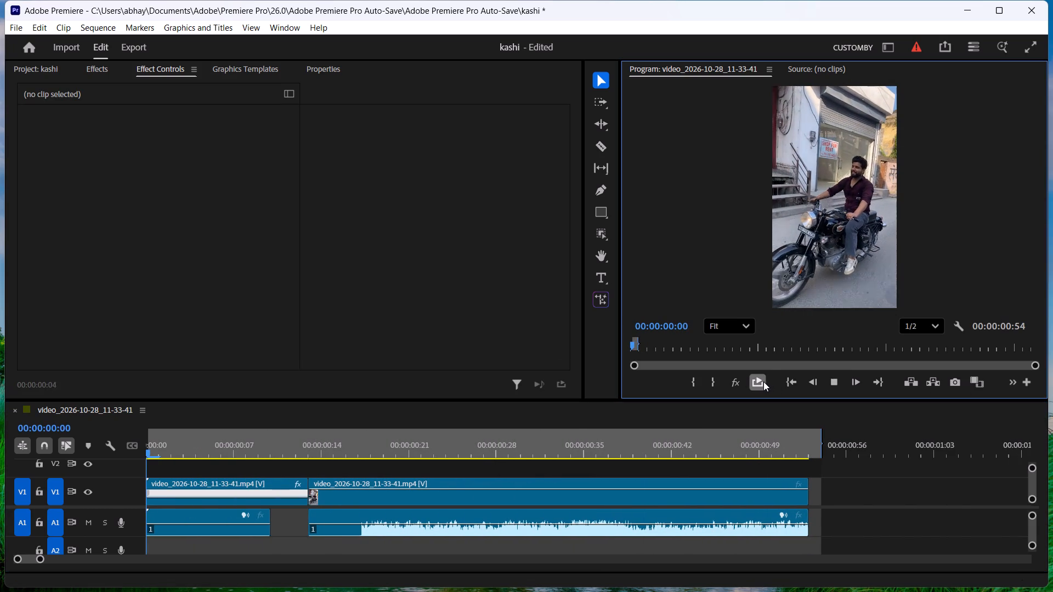
key("space")
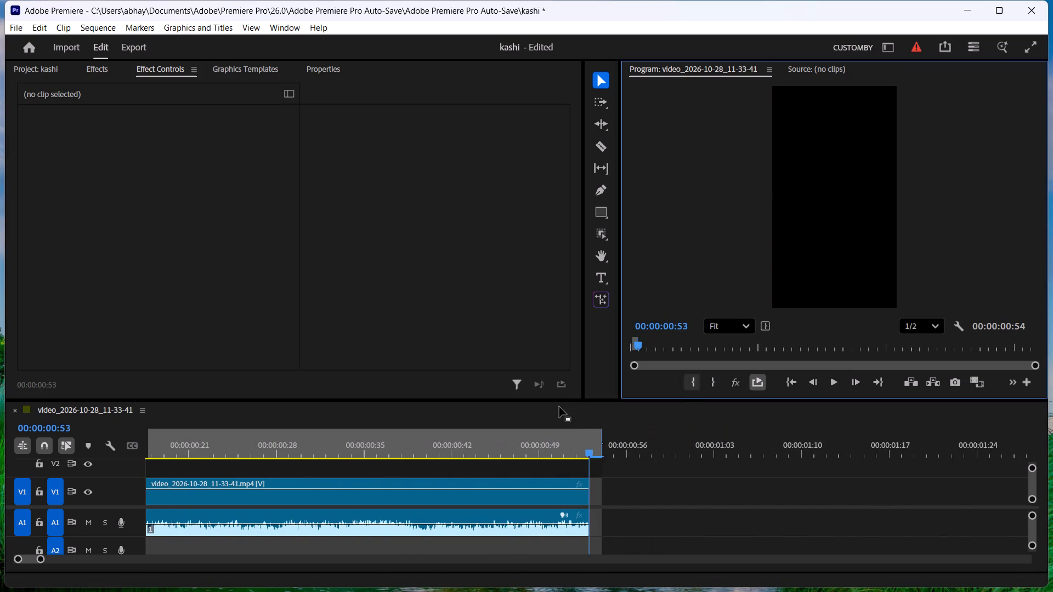
left_click_drag(369, 449, 62, 497)
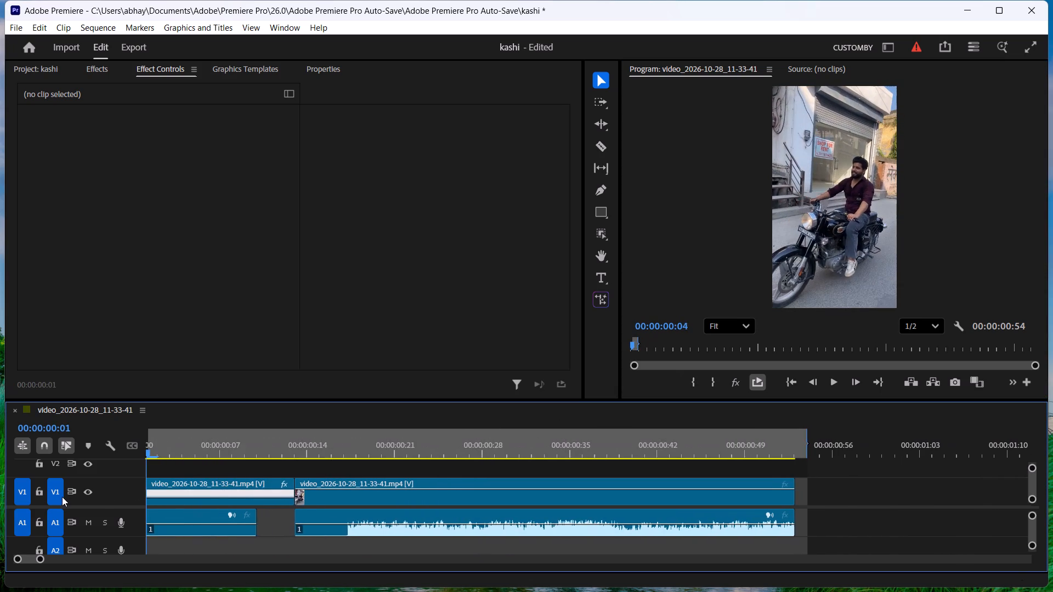
left_click_drag(62, 497, 306, 510)
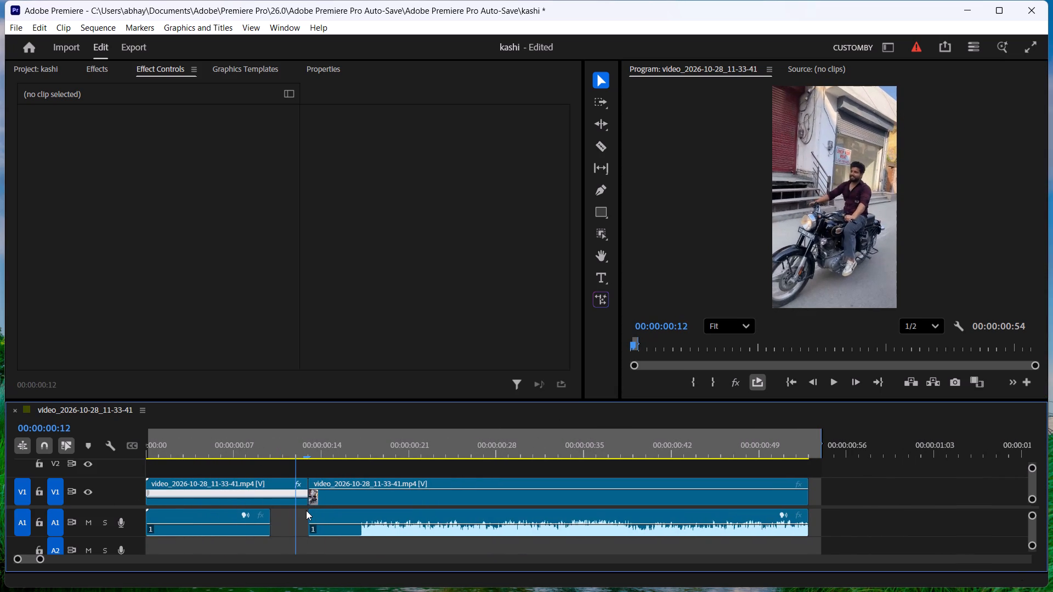
left_click_drag(306, 510, 315, 511)
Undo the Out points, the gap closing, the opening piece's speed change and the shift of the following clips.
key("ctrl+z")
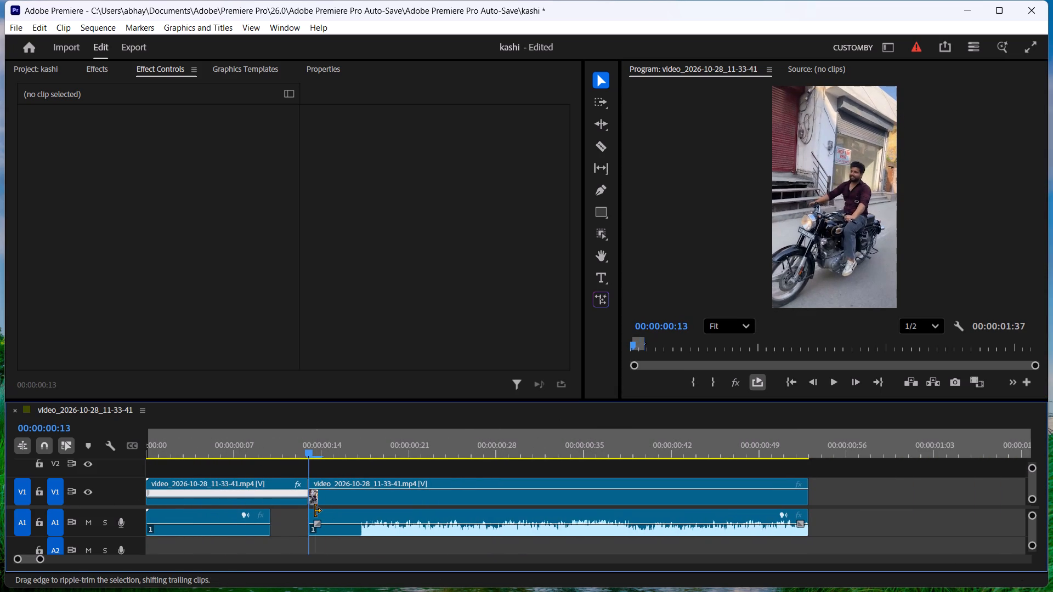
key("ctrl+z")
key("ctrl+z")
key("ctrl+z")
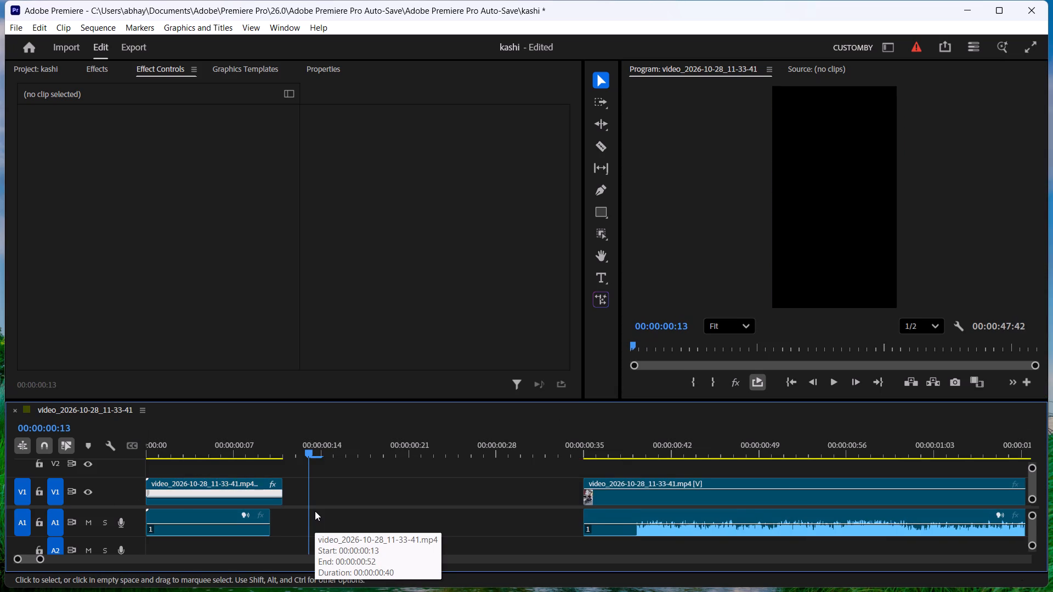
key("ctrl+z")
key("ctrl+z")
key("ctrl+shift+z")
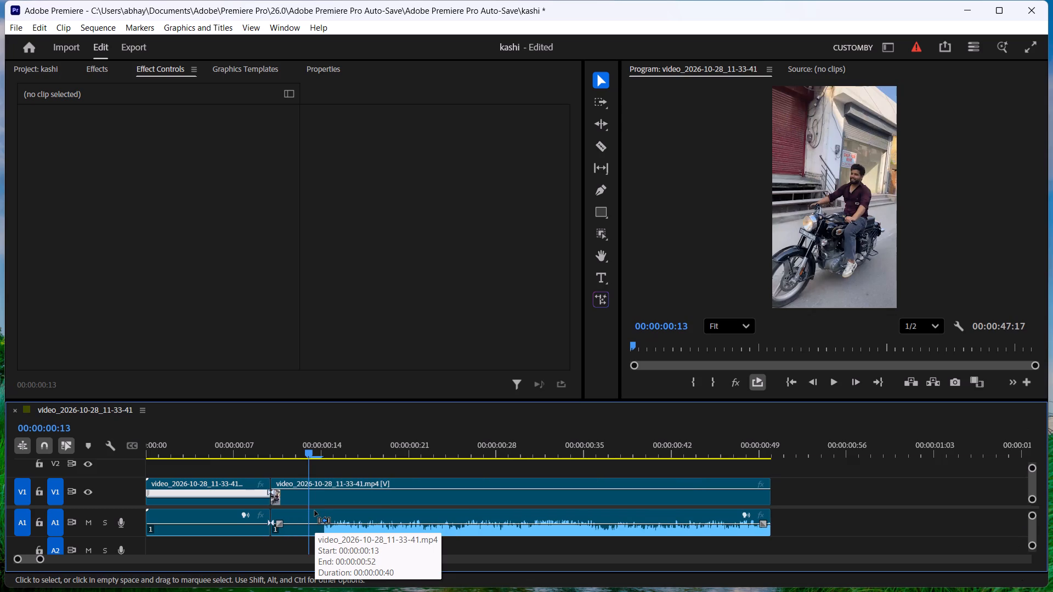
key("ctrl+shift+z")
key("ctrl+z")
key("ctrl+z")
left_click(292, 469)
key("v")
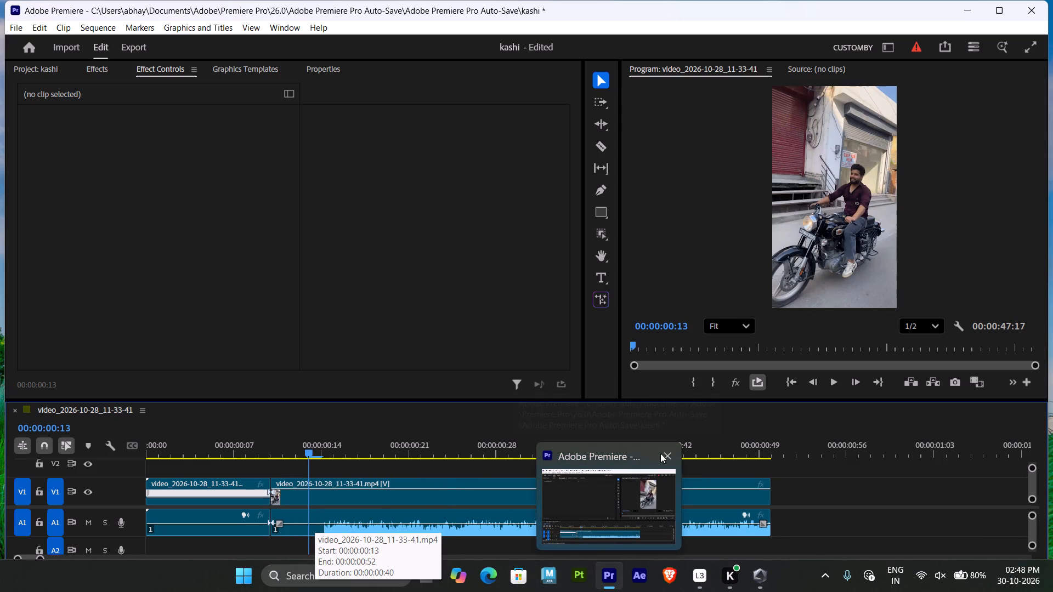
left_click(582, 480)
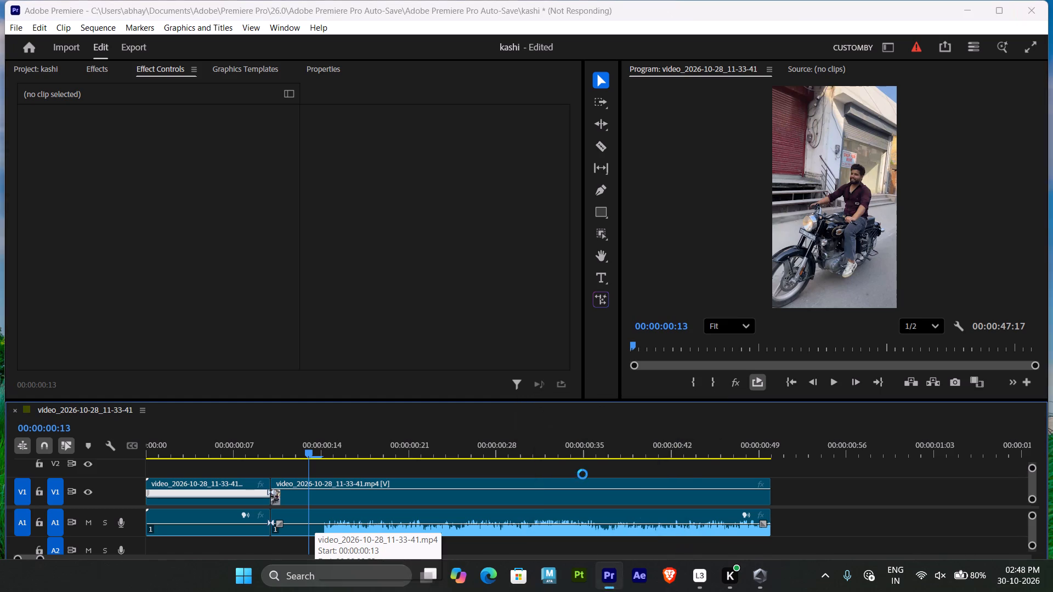
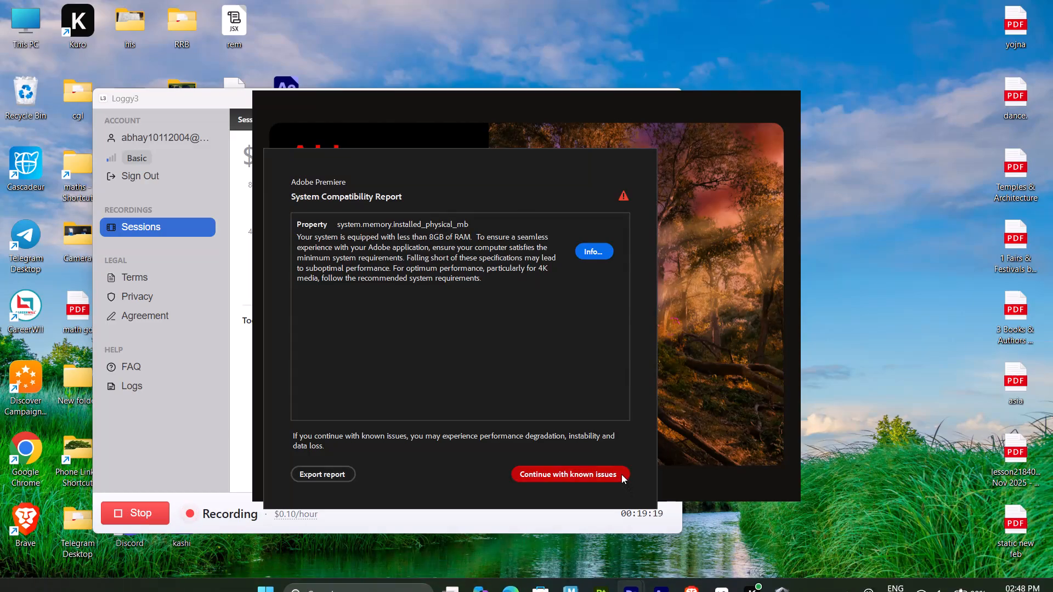
Continue past the system compatibility report and reopen the recent kashi project in a maximized window.
left_click(621, 474)
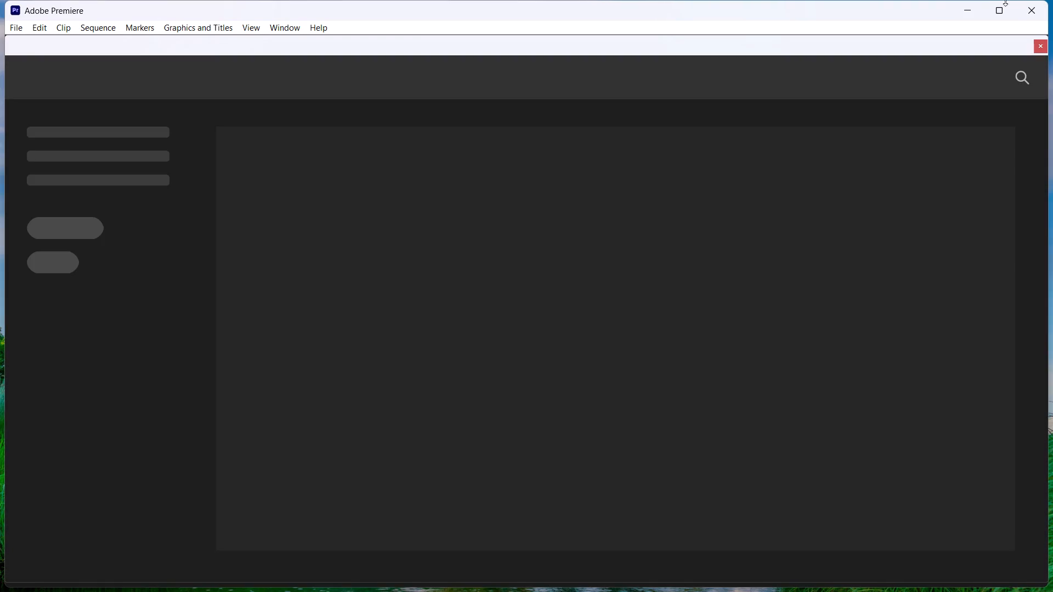
left_click(997, 10)
left_click(256, 290)
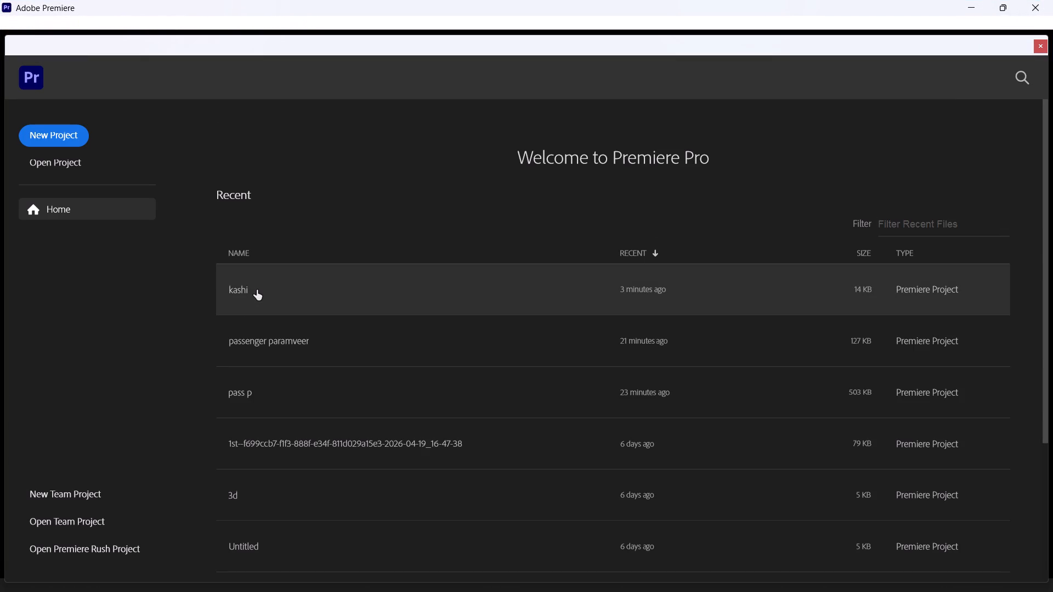
left_click(264, 290)
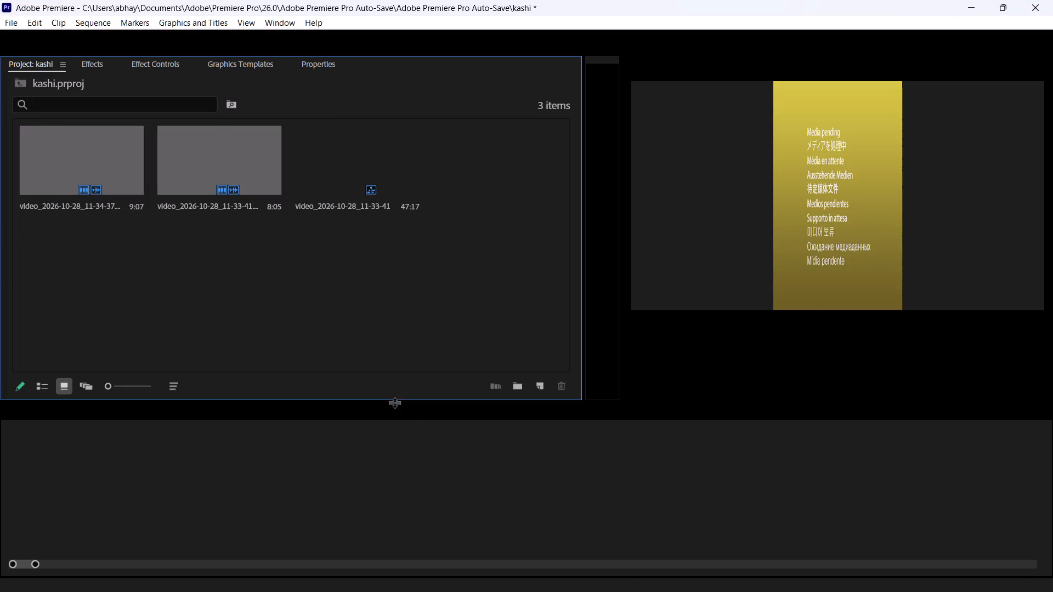
Scrub through the opening 11-33-41 piece and the second piece to review the cut and its motion.
scroll(788, 486, "down", 4)
scroll(788, 486, "up", 3)
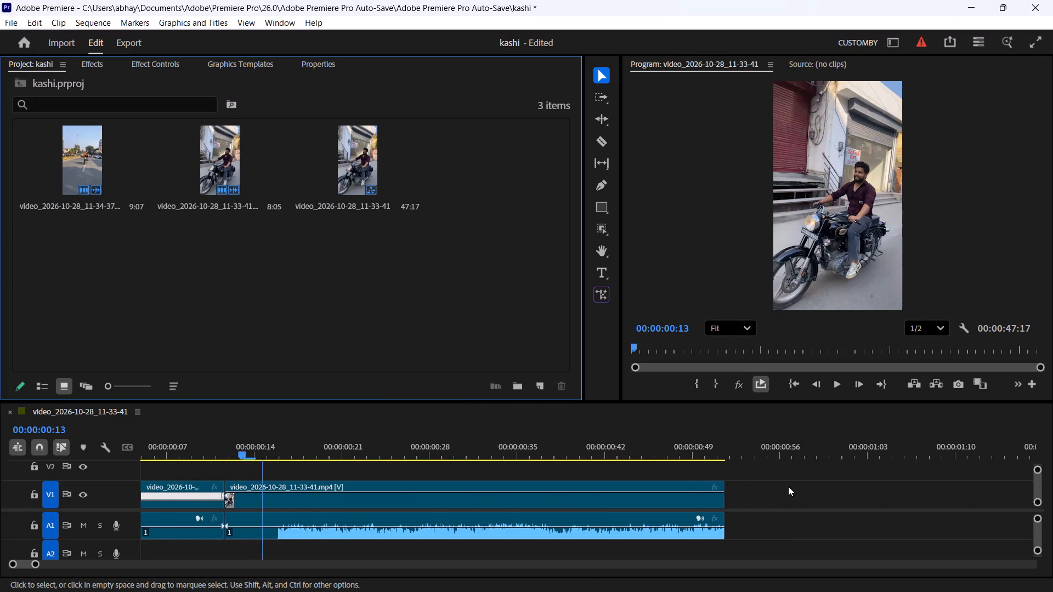
scroll(788, 486, "up", 5)
left_click_drag(207, 446, 255, 460)
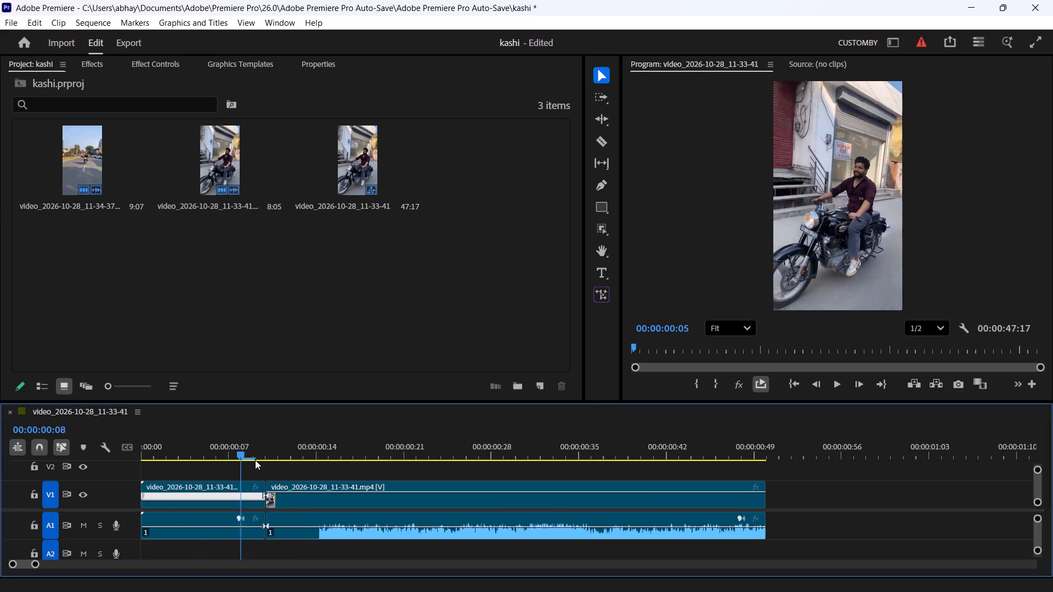
left_click_drag(255, 460, 397, 470)
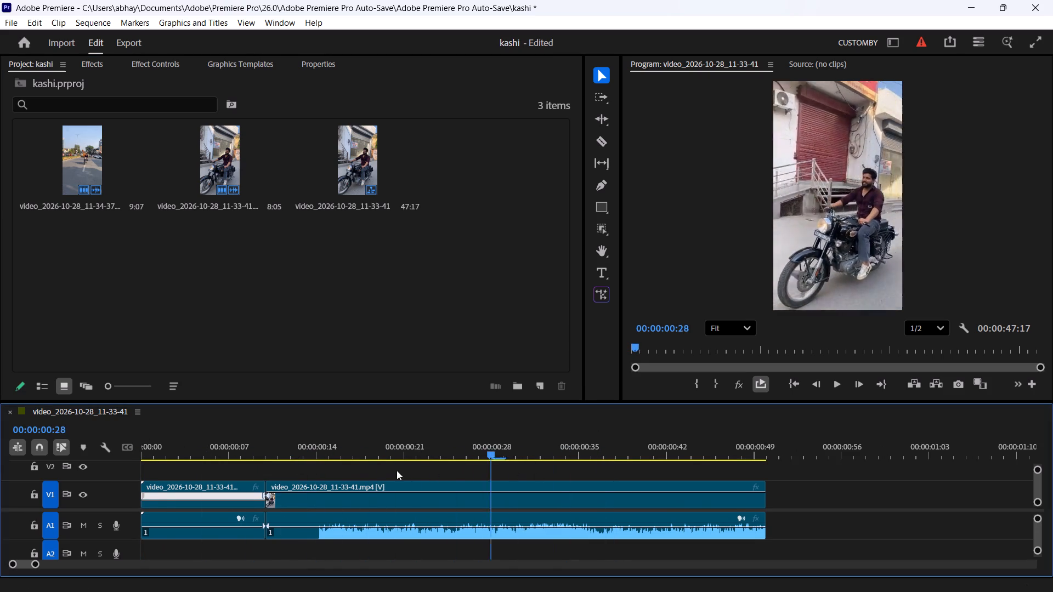
left_click_drag(397, 470, 735, 520)
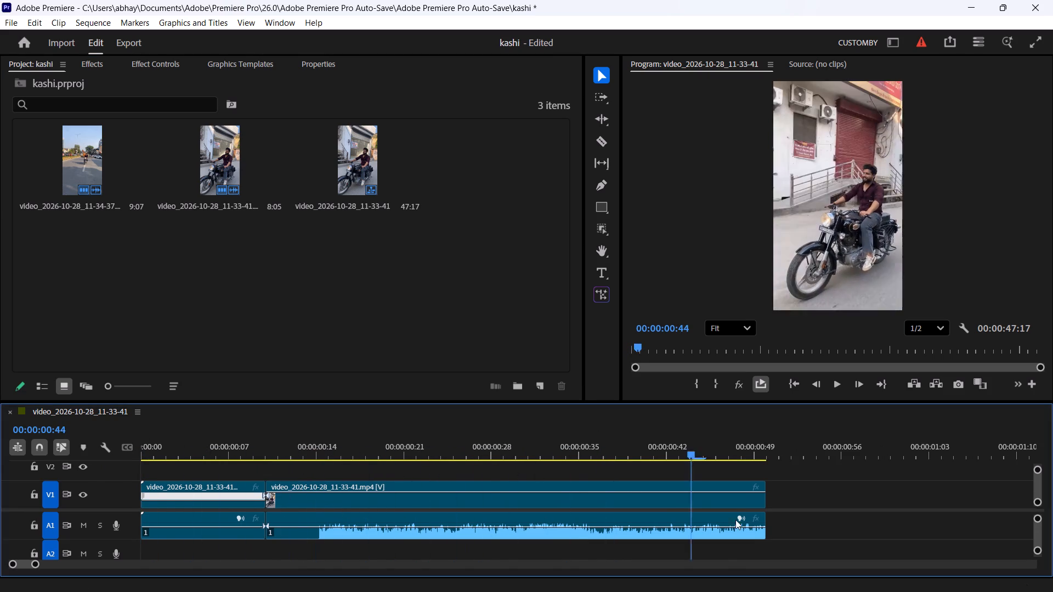
left_click_drag(735, 520, 158, 462)
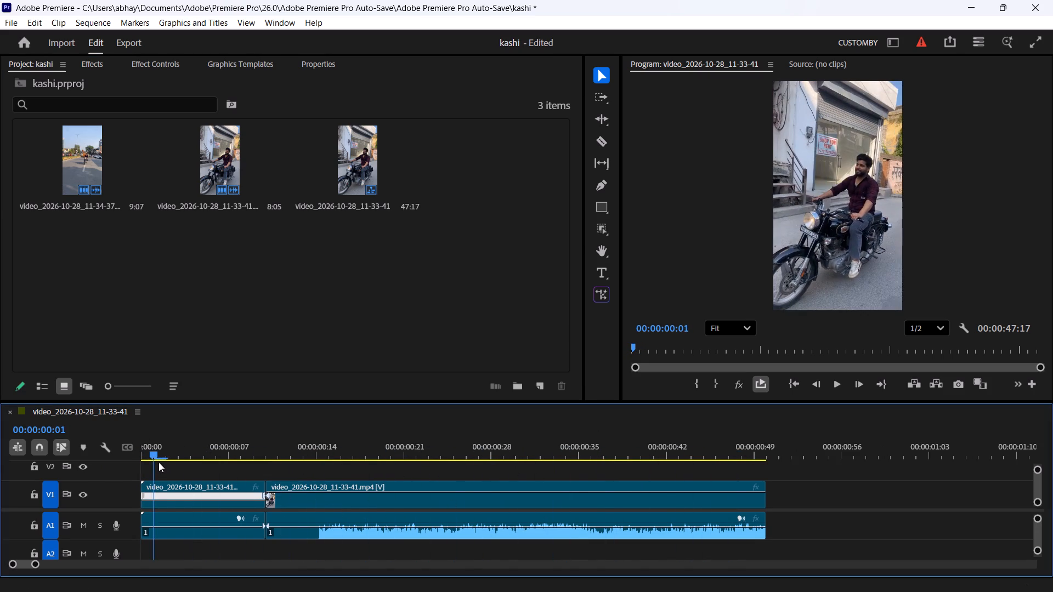
left_click_drag(158, 462, 228, 471)
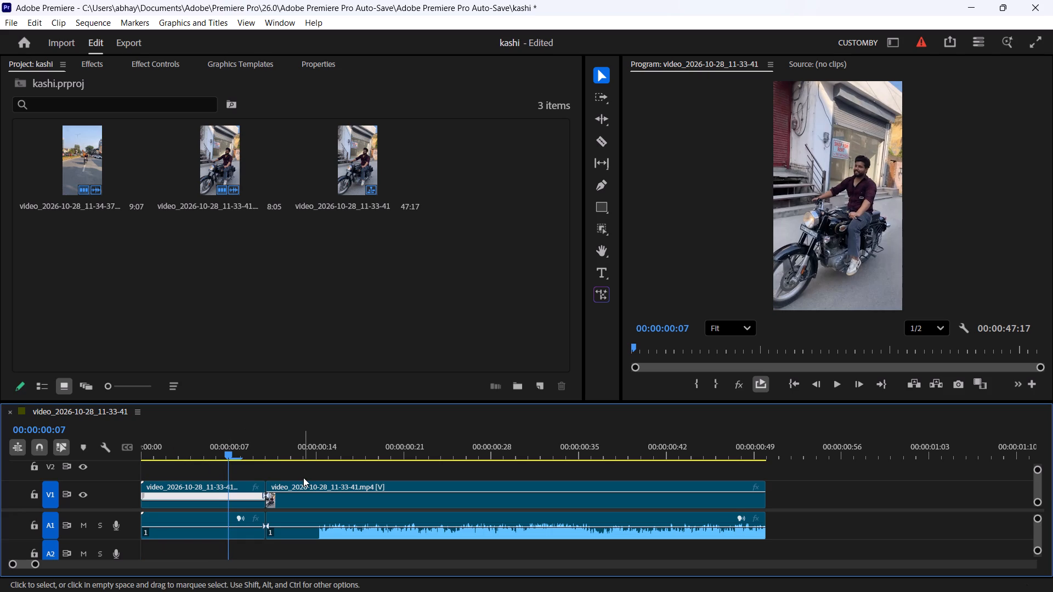
Shift all clips after the opening piece 18 frames later, starting at 00:00:00:28.
key("a")
left_click_drag(308, 473, 696, 493)
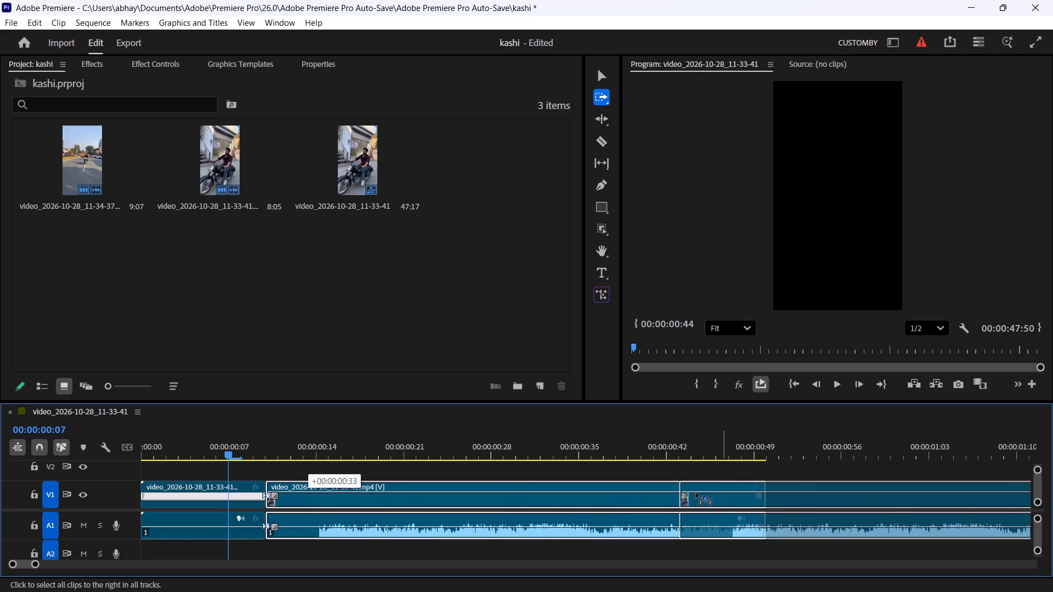
left_click_drag(696, 493, 535, 467)
key("v")
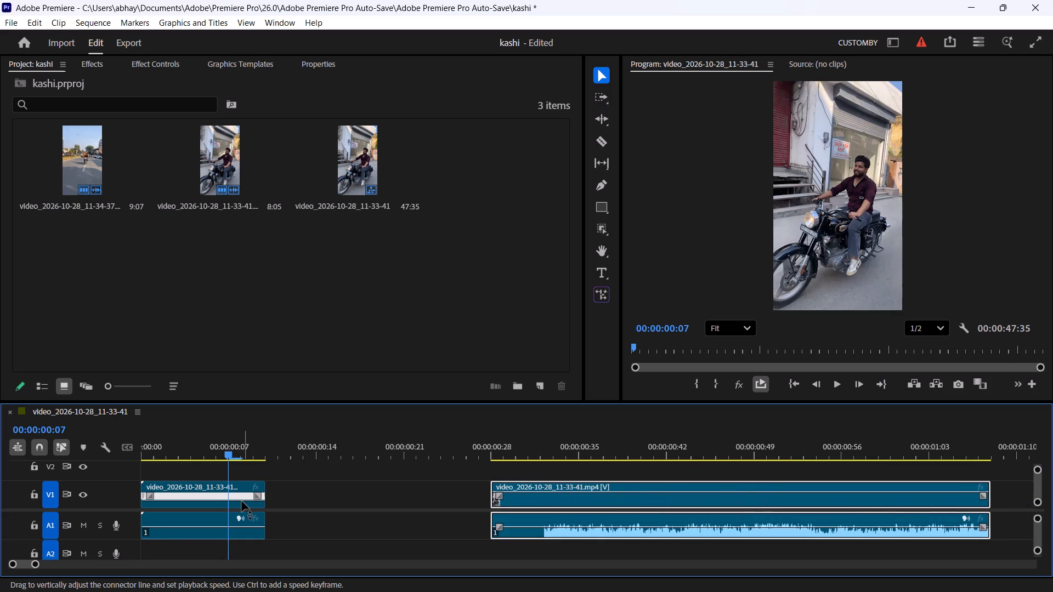
Slow the opening 11-33-41 video piece until it ends at about 00:00:00:27, undoing the attempt that stretches it to the second piece.
left_click_drag(233, 501, 236, 506)
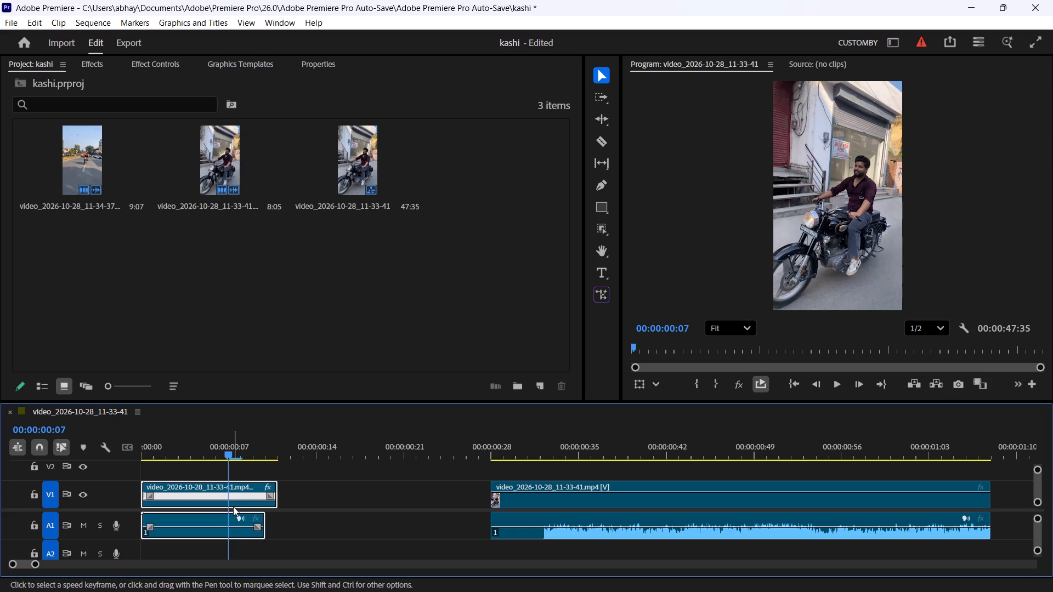
left_click_drag(233, 499, 243, 514)
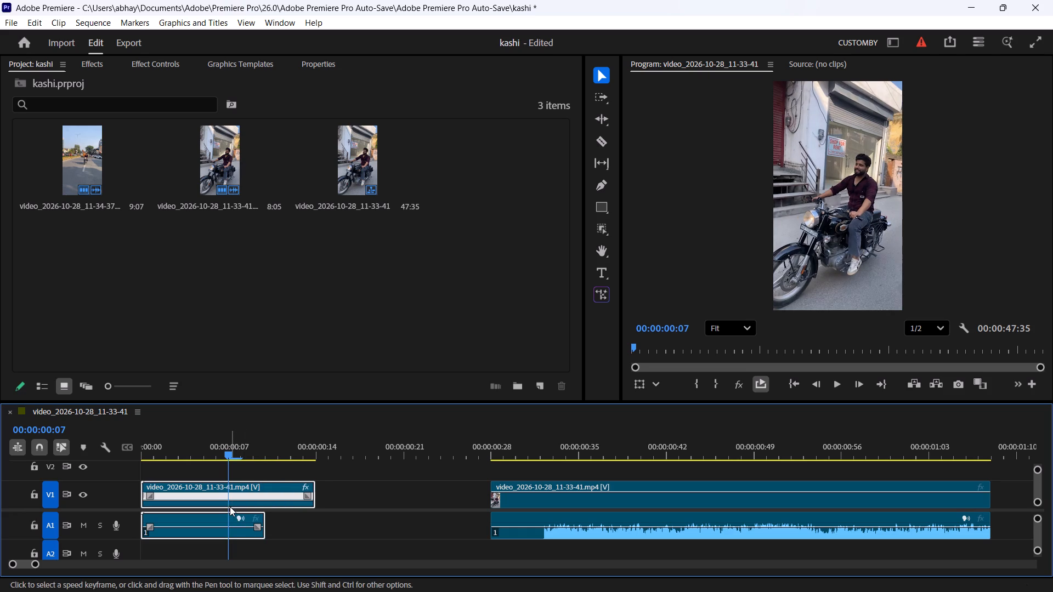
left_click_drag(230, 499, 246, 551)
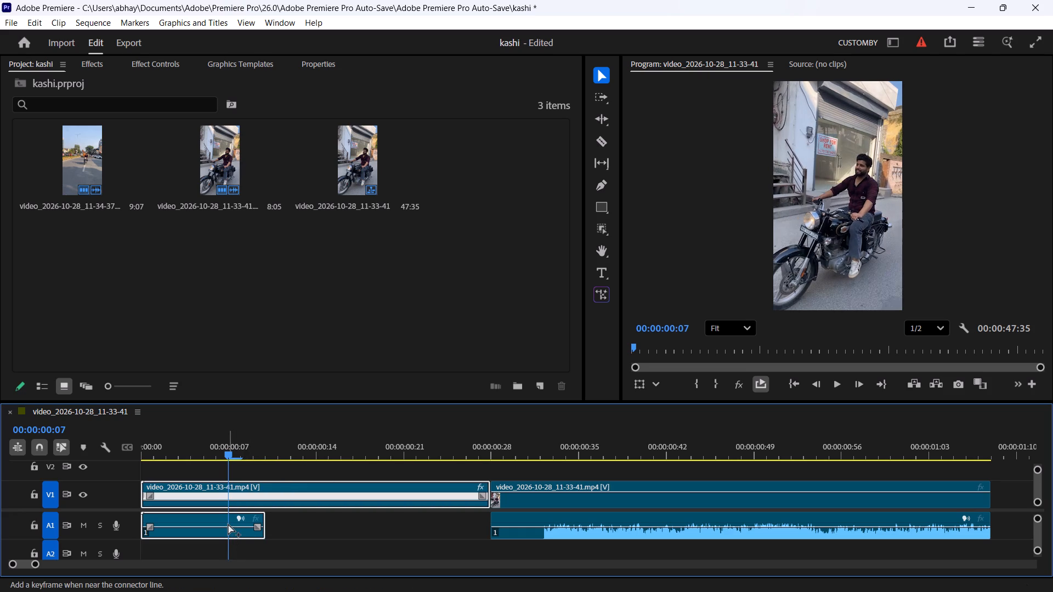
key("ctrl+z")
left_click_drag(263, 501, 264, 509)
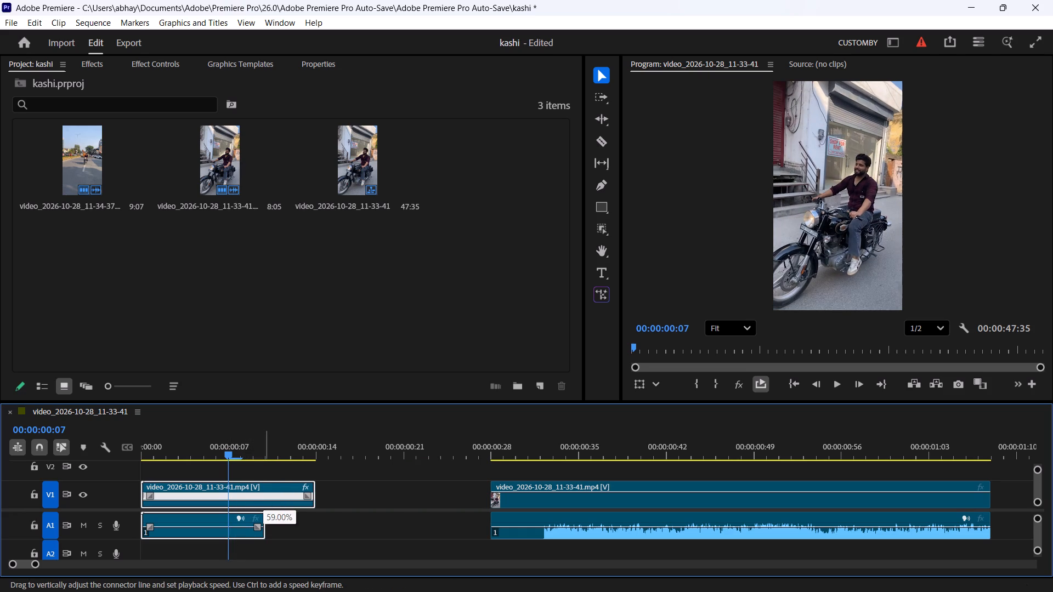
left_click_drag(264, 509, 264, 509)
left_click_drag(260, 503, 263, 518)
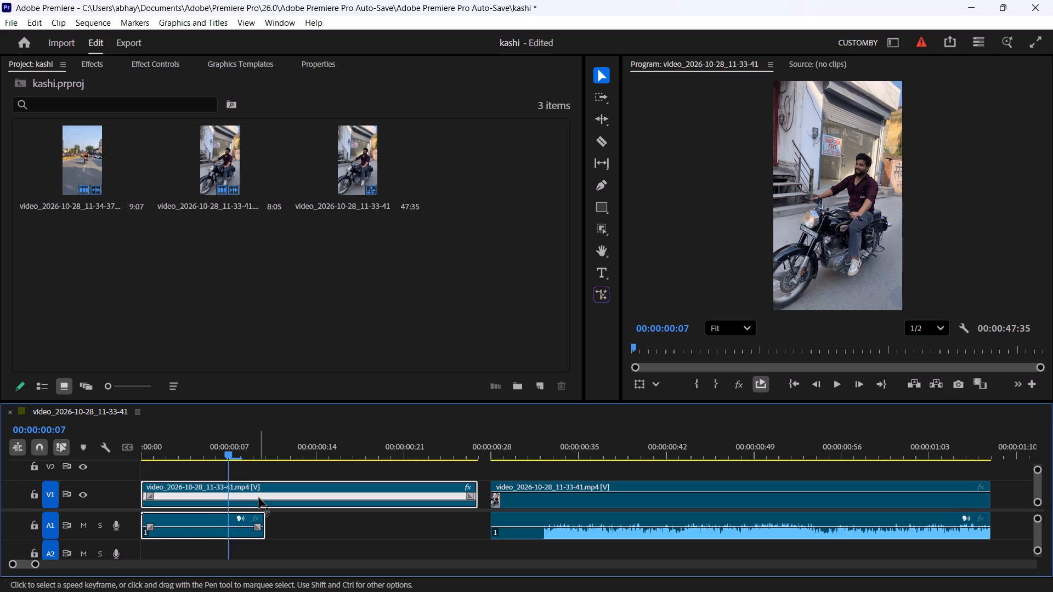
Move the second 11-33-41 piece back against the end of the slowed opening piece at about 00:00:00:27.
left_click_drag(595, 504, 587, 504)
Play the retimed opening from the start of the sequence to check the slowed piece and the cut.
left_click_drag(333, 439, 116, 435)
key("space")
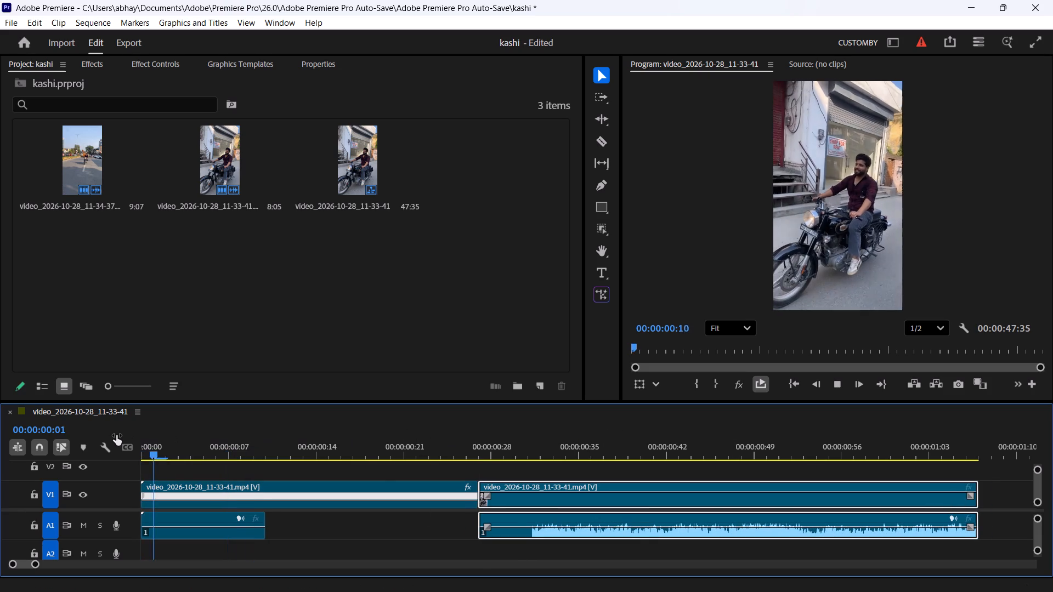
key("space")
key("space")
key("space")
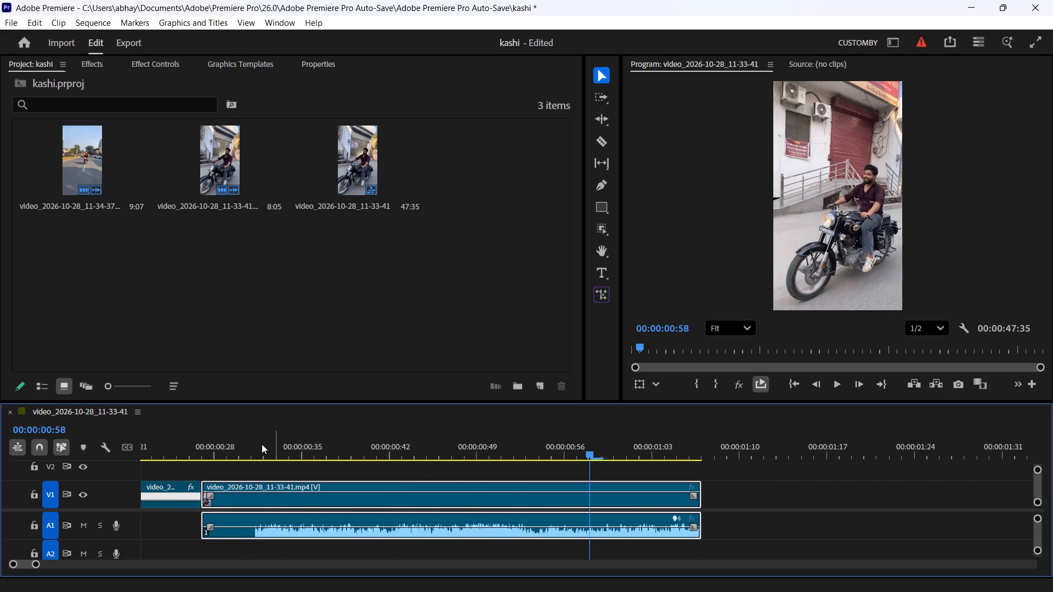
left_click_drag(257, 444, 121, 453)
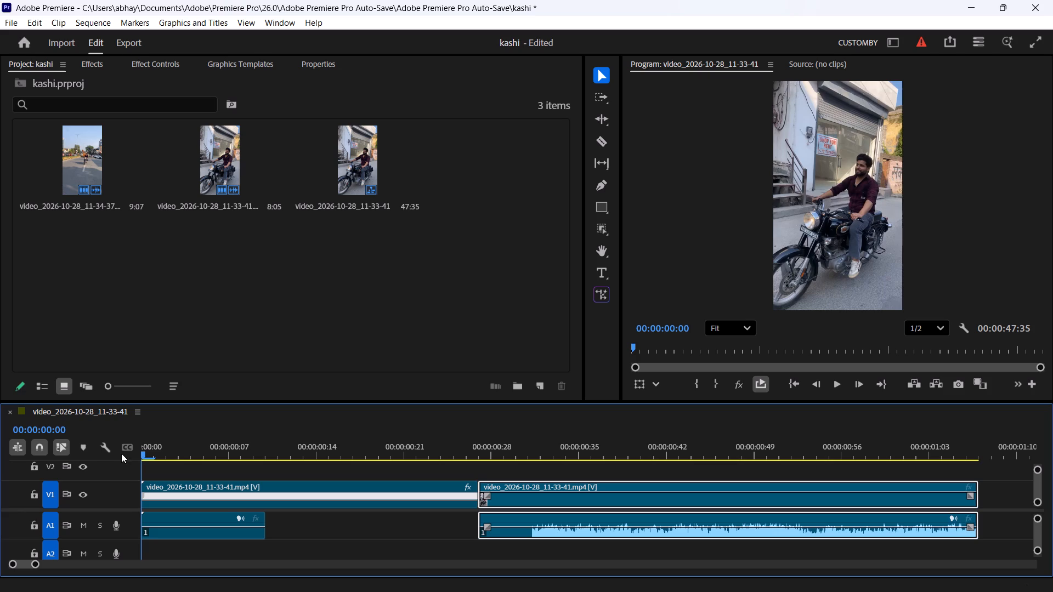
left_click_drag(121, 453, 90, 453)
key("space")
key("space")
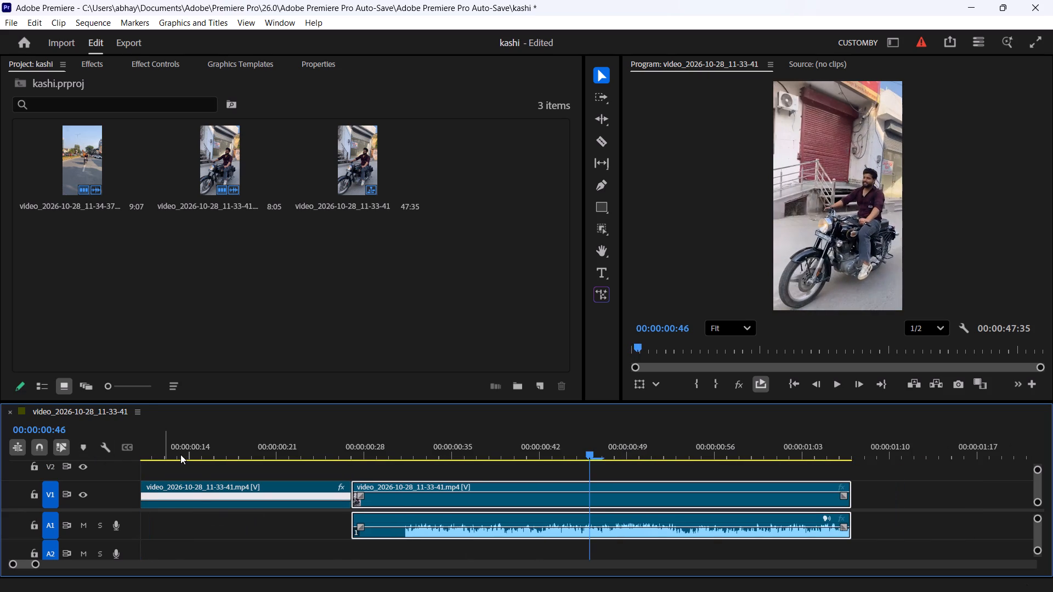
Scrub back and forth across the slowed opening and the second piece, finishing at 00:00:00:08.
left_click_drag(203, 451, 269, 473)
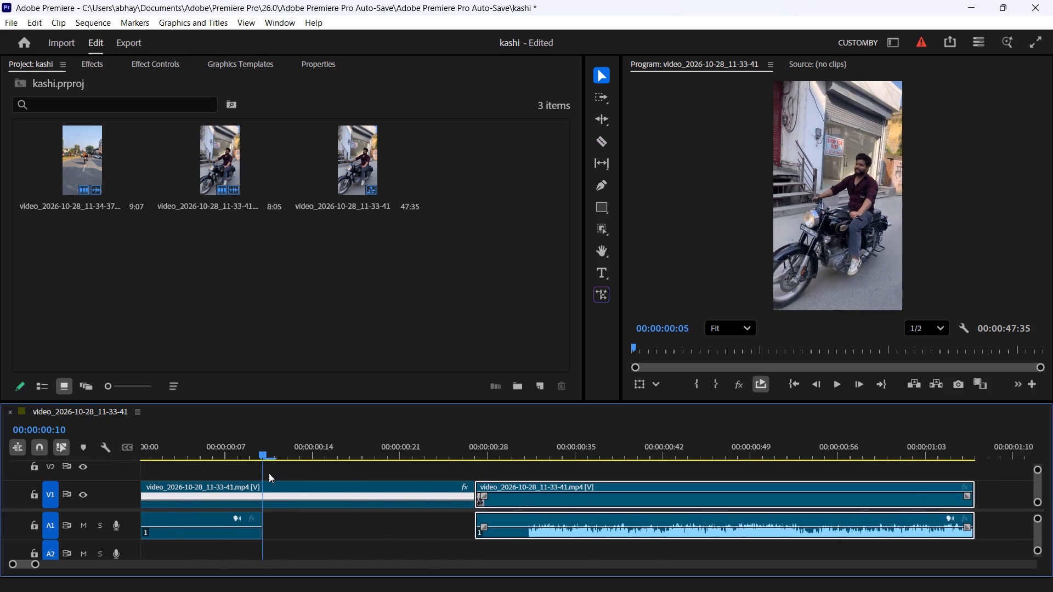
left_click_drag(269, 473, 529, 521)
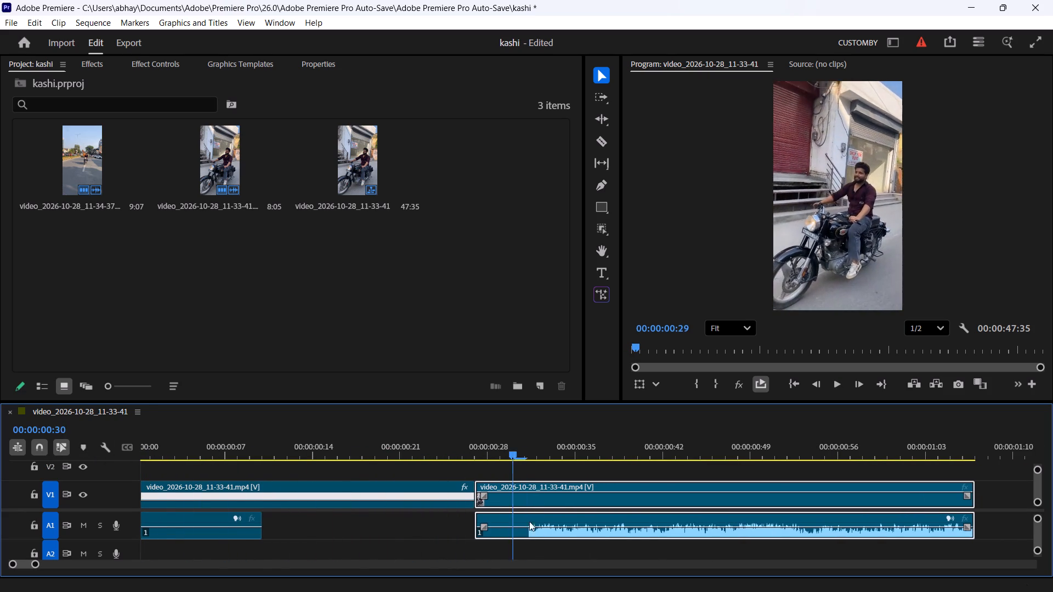
left_click_drag(529, 521, 884, 549)
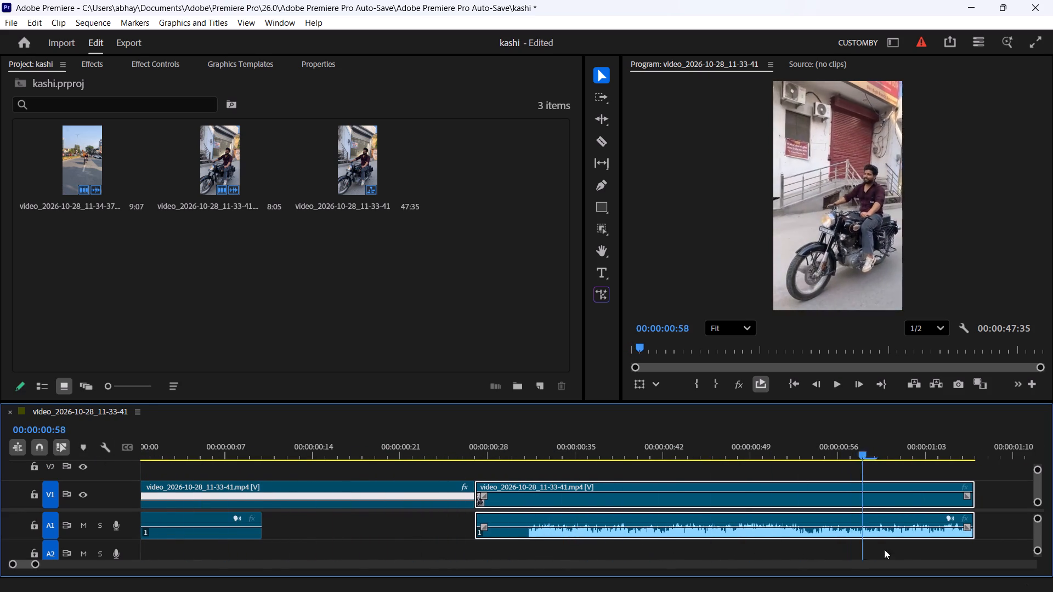
left_click_drag(884, 549, 377, 491)
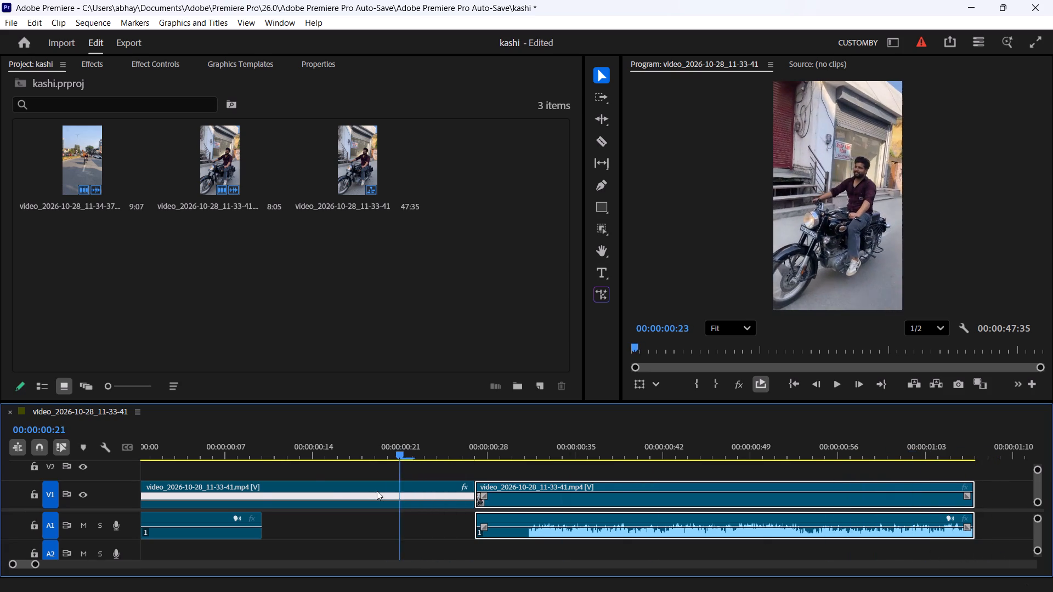
left_click_drag(377, 491, 182, 477)
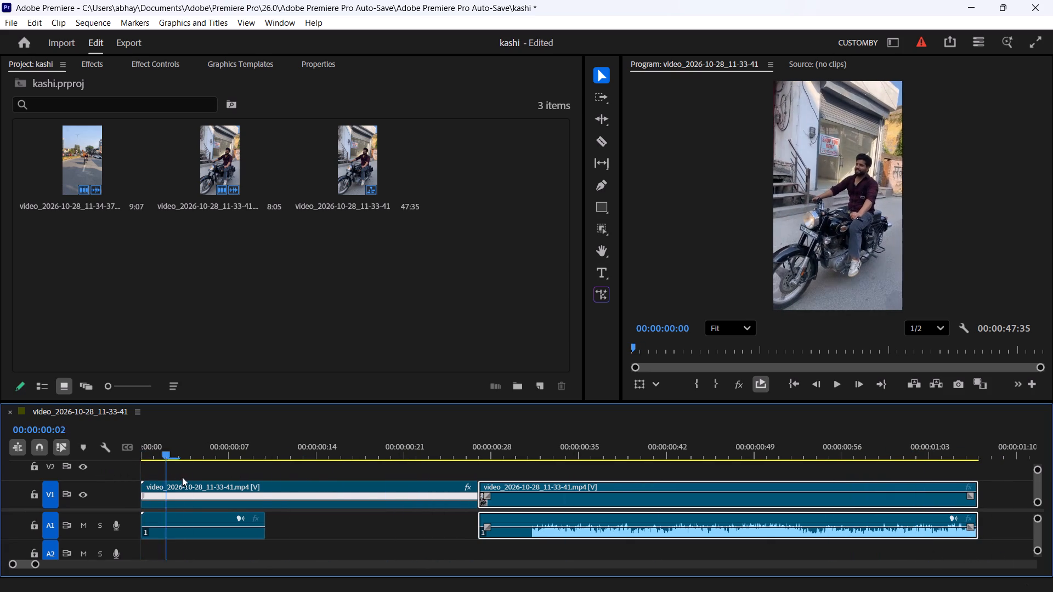
left_click_drag(182, 477, 559, 504)
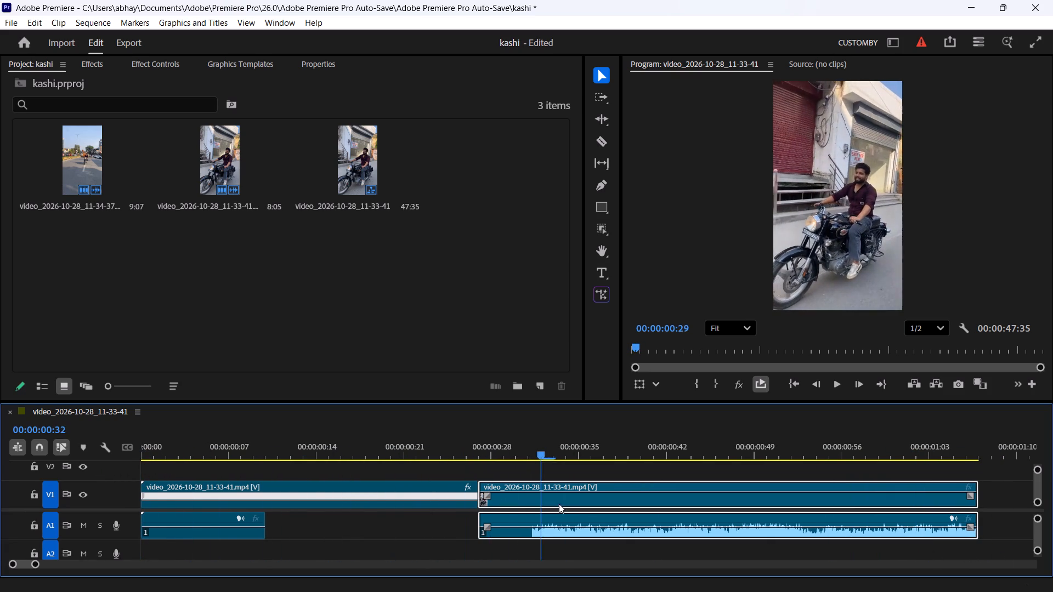
left_click_drag(559, 504, 829, 518)
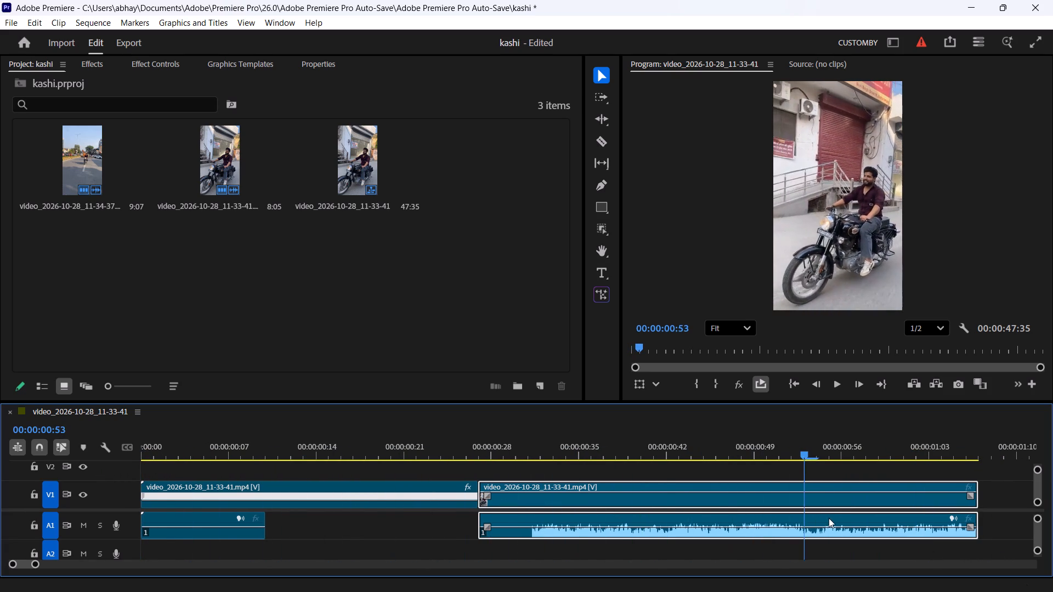
left_click_drag(829, 518, 307, 516)
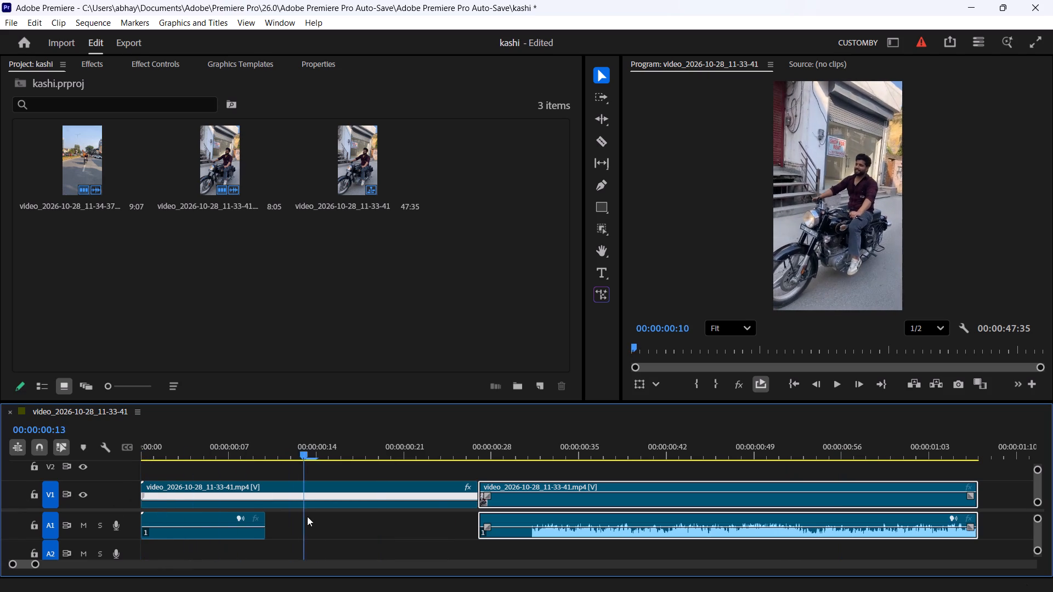
left_click_drag(307, 516, 245, 508)
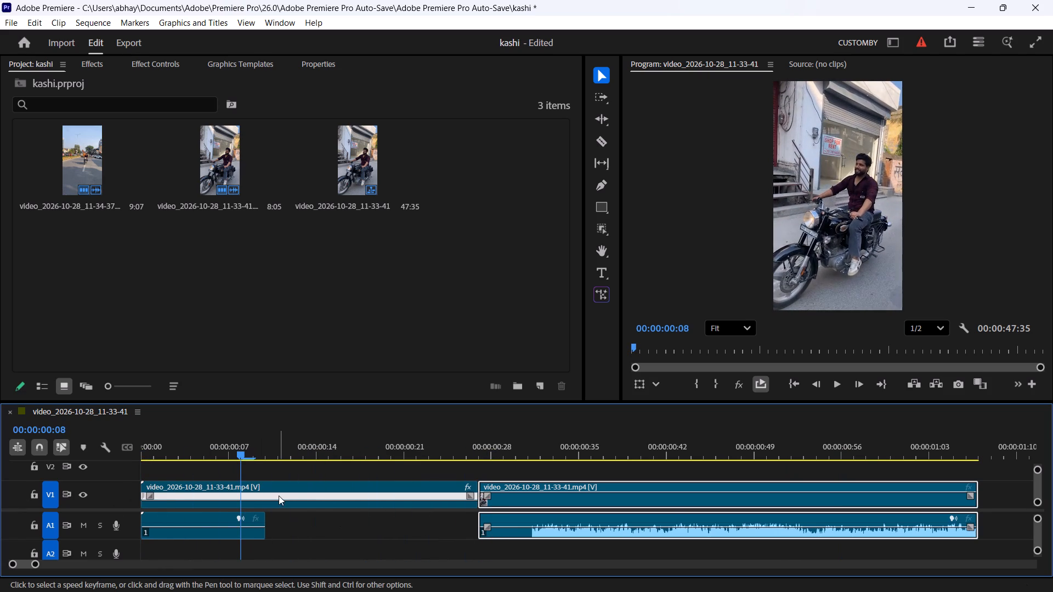
Create an object mask on the opening piece at 00:00:00:08 covering both the rider and the motorcycle.
left_click(279, 496)
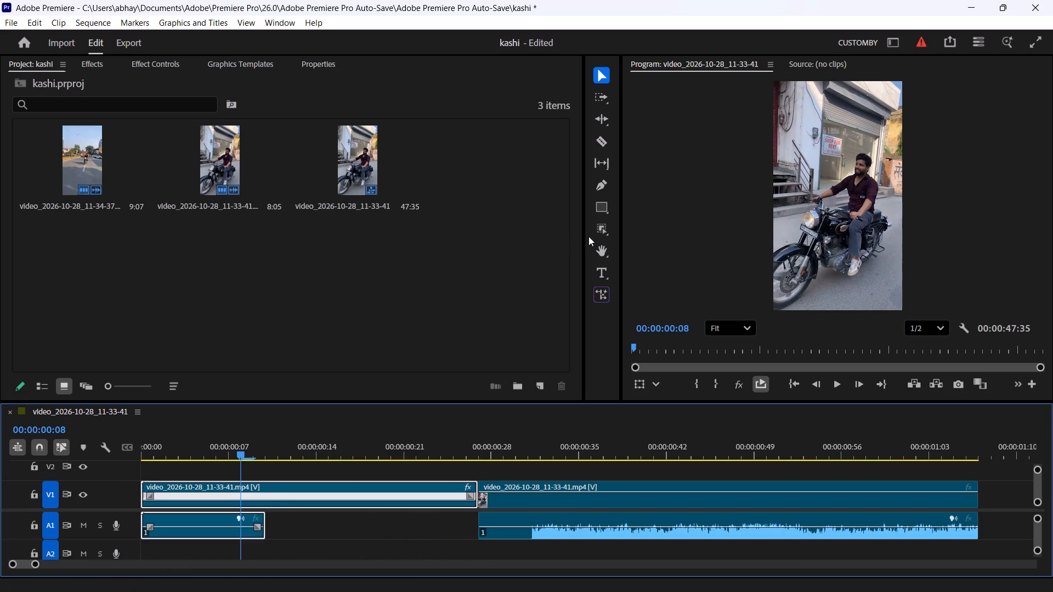
left_click(601, 229)
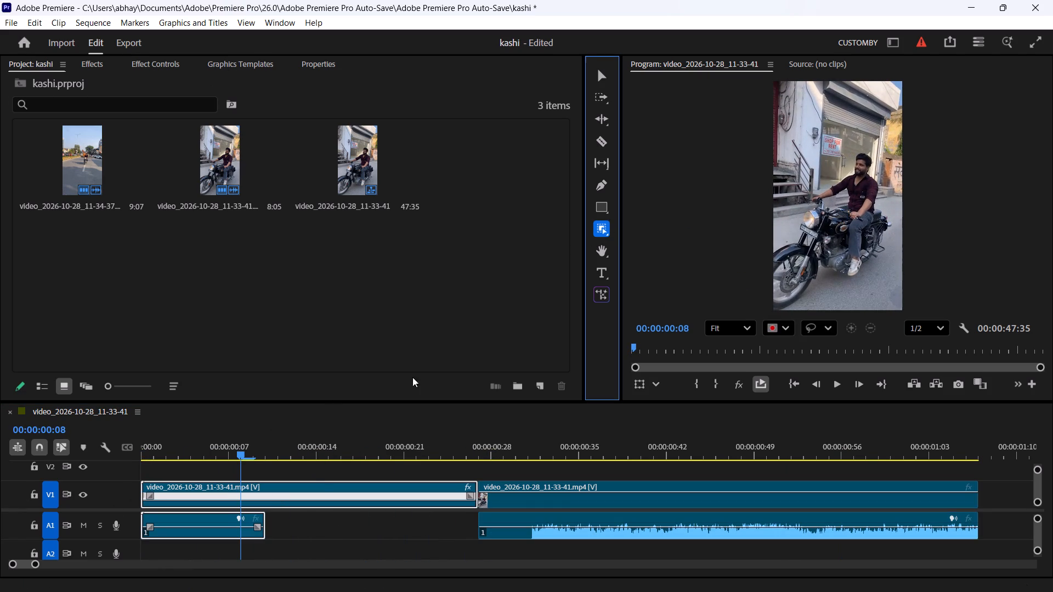
left_click(830, 246)
left_click(871, 188)
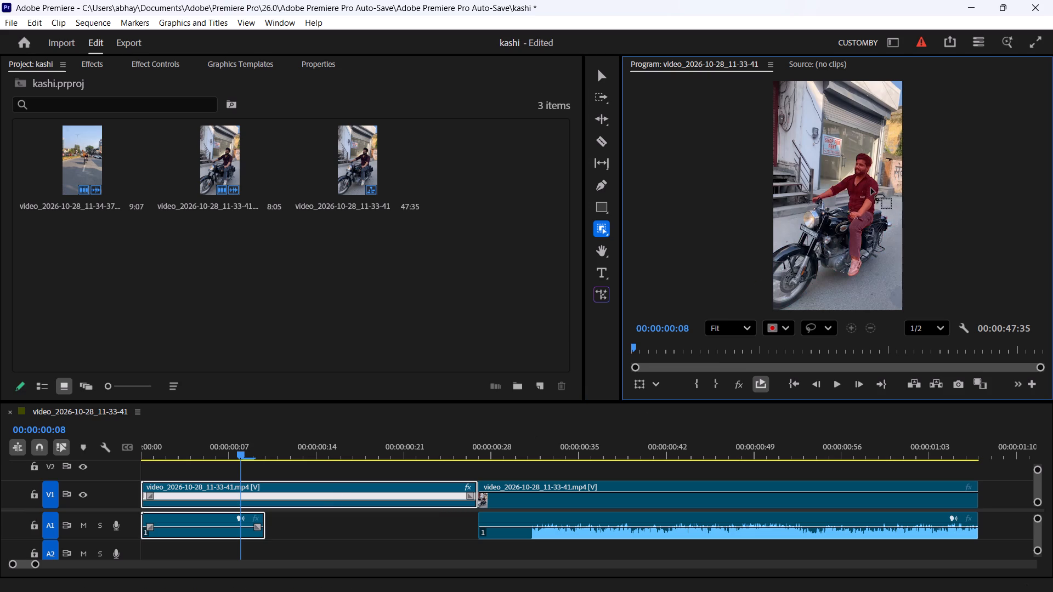
left_click(816, 241)
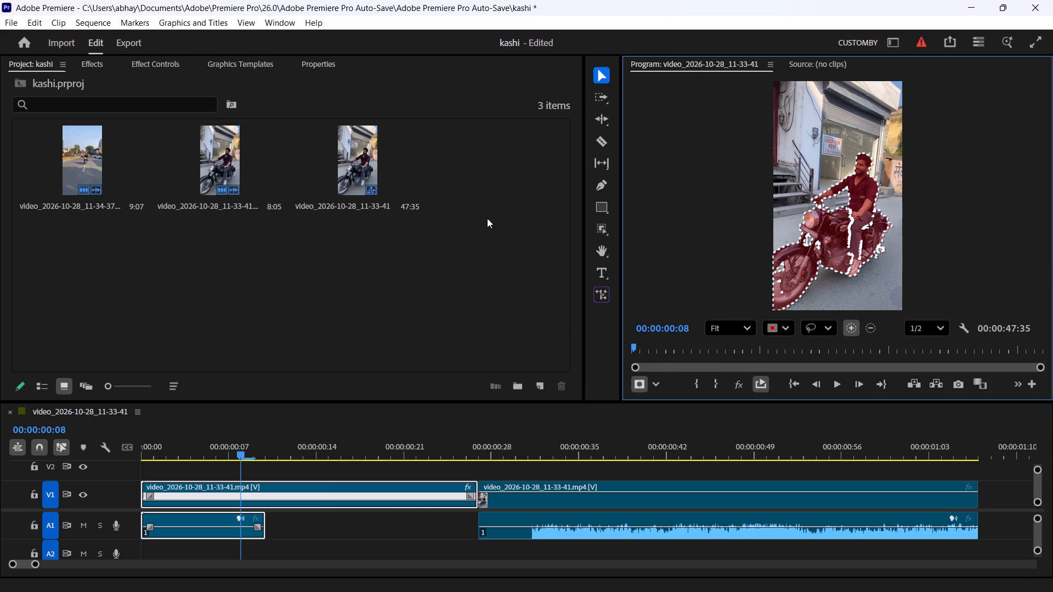
Track the rider-and-motorcycle object mask through the whole opening piece from 00:00:00:00 and scrub through the tracked frames.
left_click(154, 66)
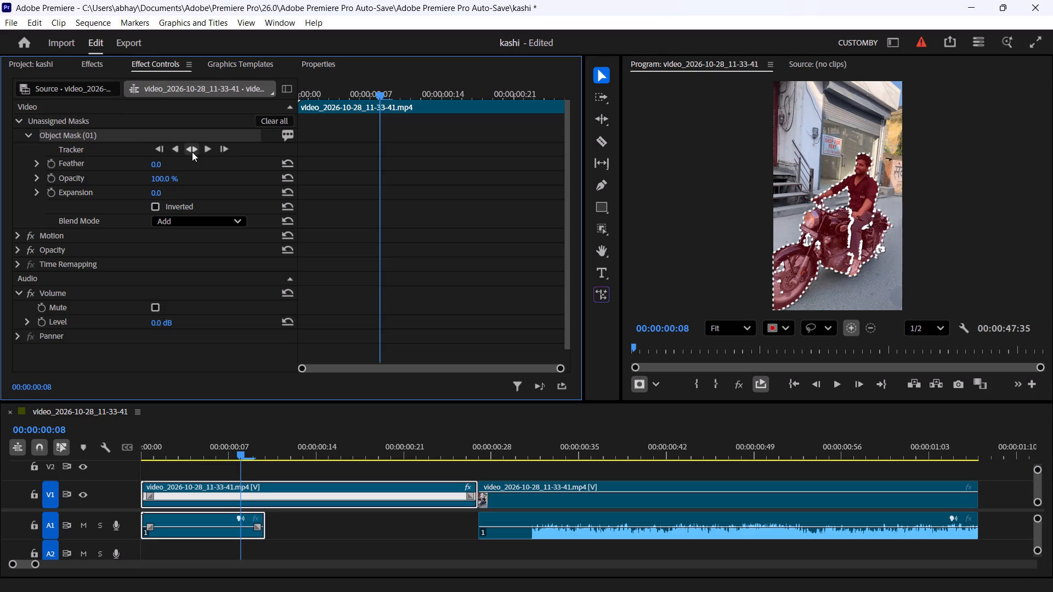
left_click_drag(343, 93, 290, 93)
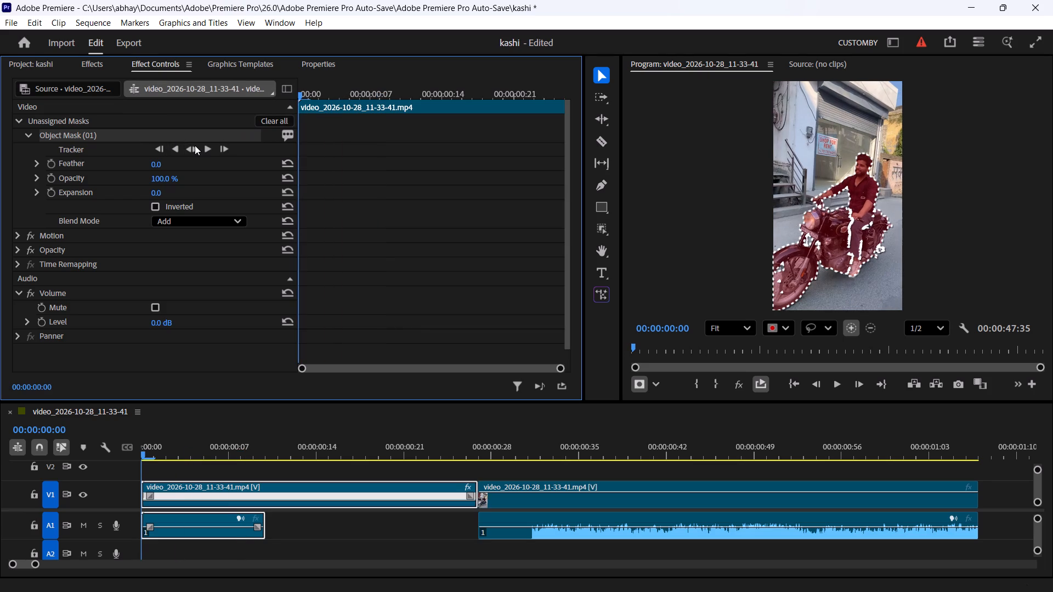
left_click(195, 146)
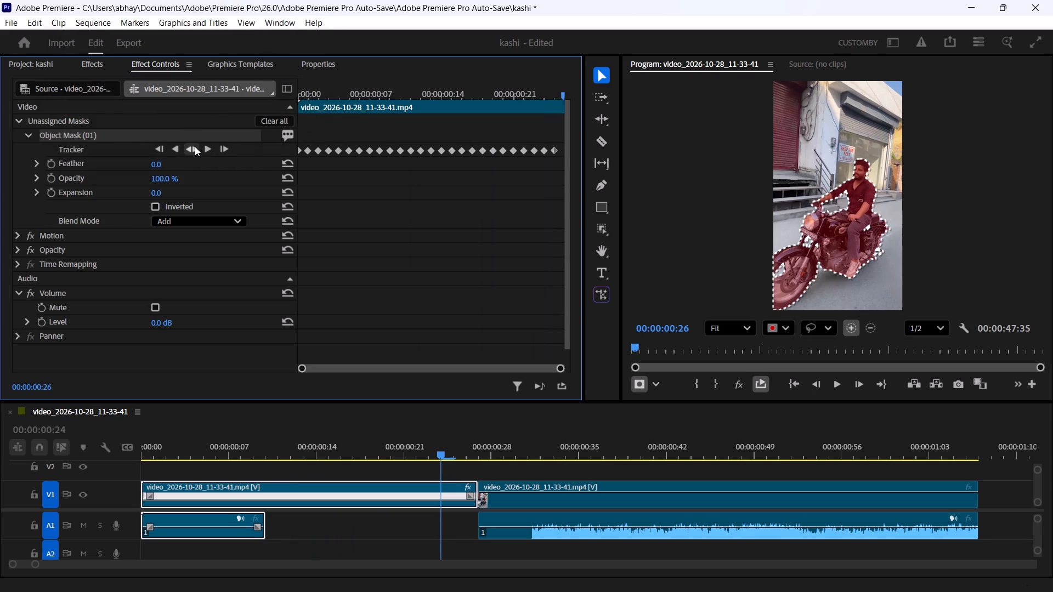
left_click_drag(311, 448, 127, 446)
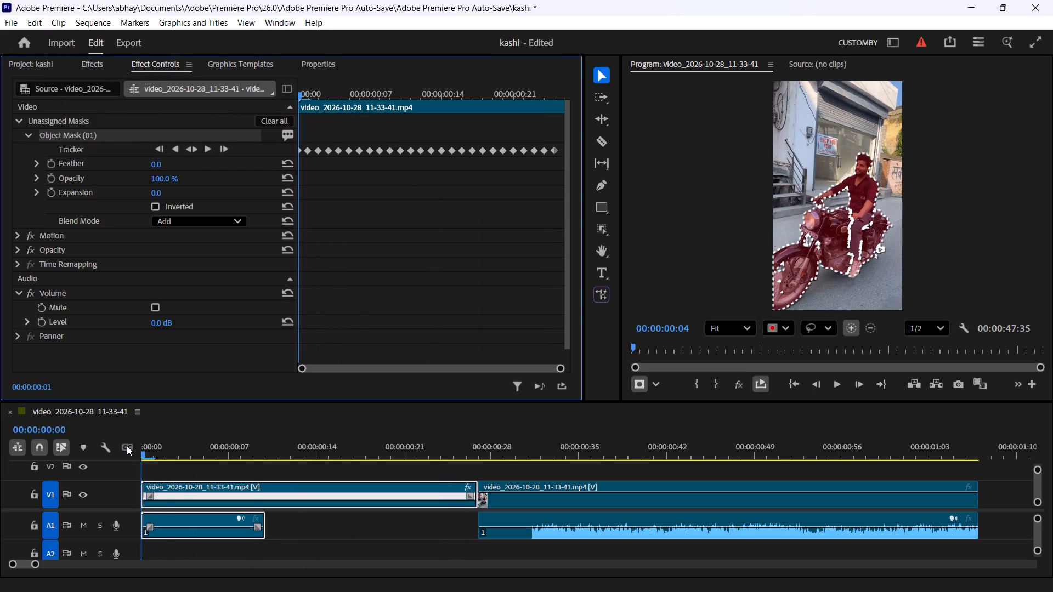
left_click_drag(127, 446, 485, 469)
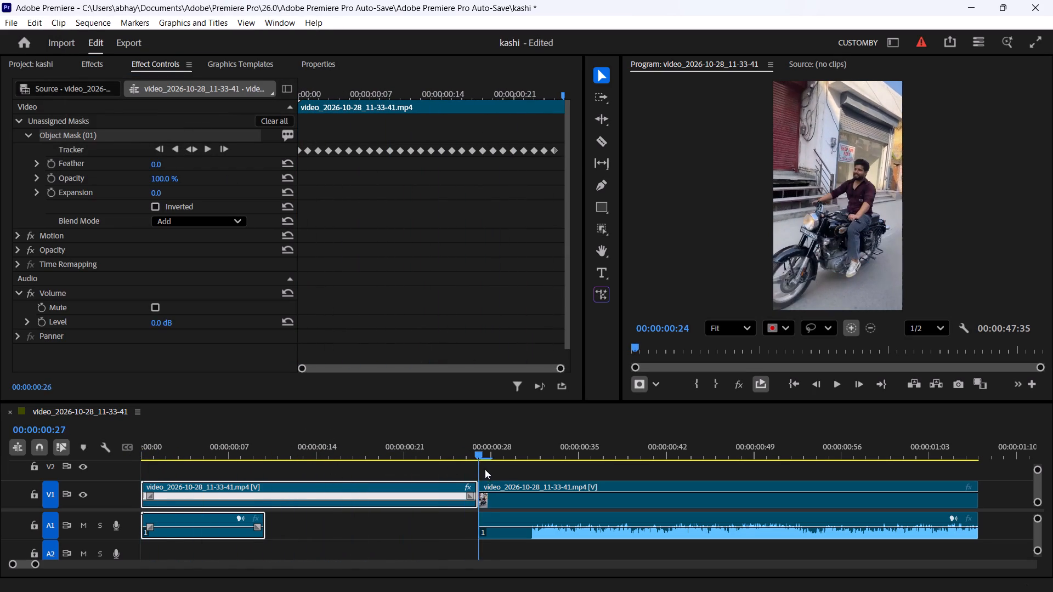
left_click_drag(485, 469, 138, 448)
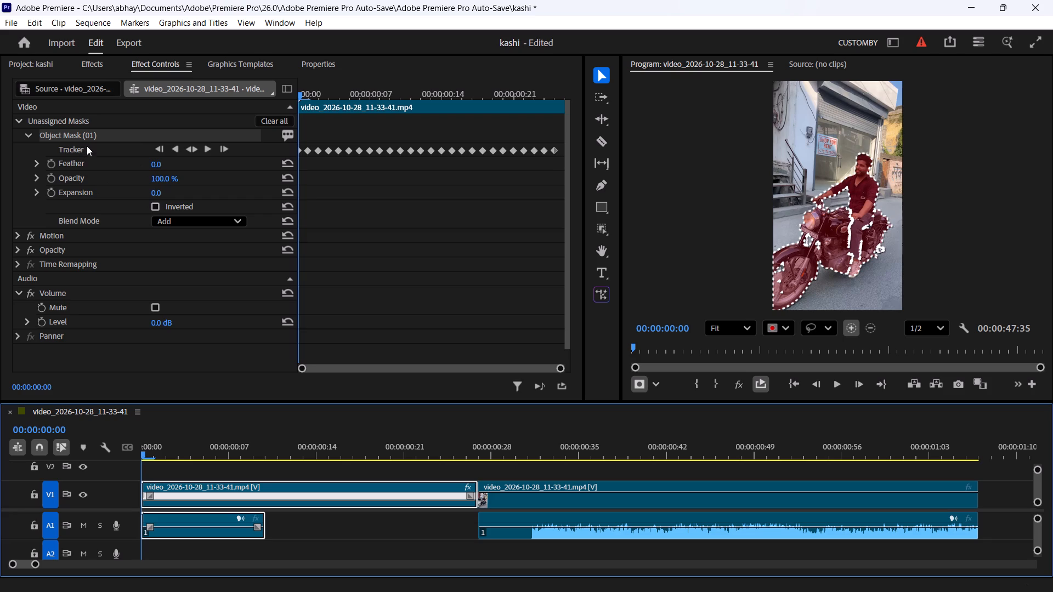
Convert the tracked object mask on the opening piece to an opacity mask and save the project.
right_click(84, 135)
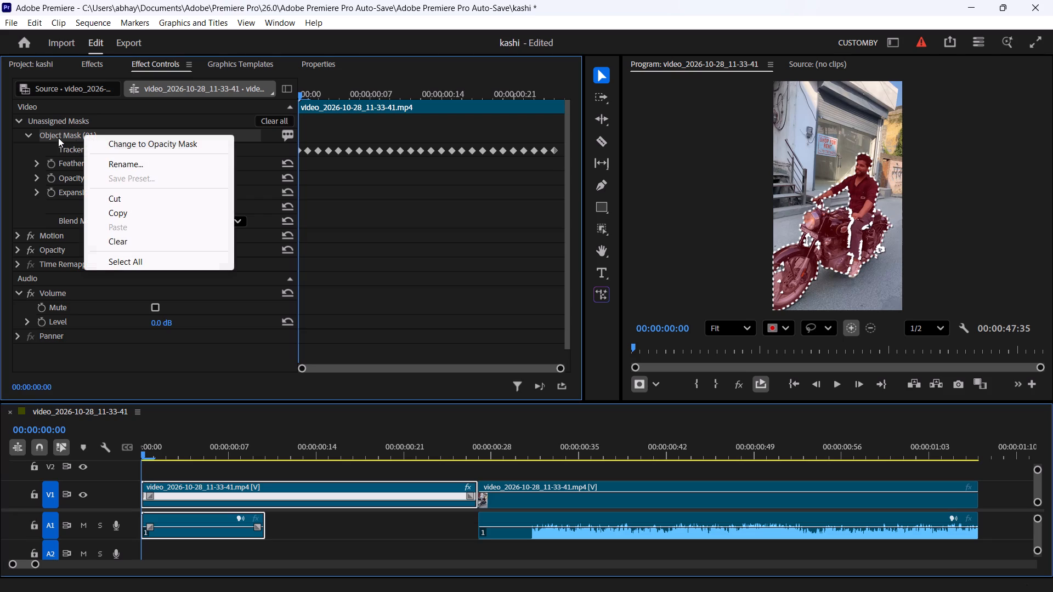
key("ctrl+s")
left_click(139, 146)
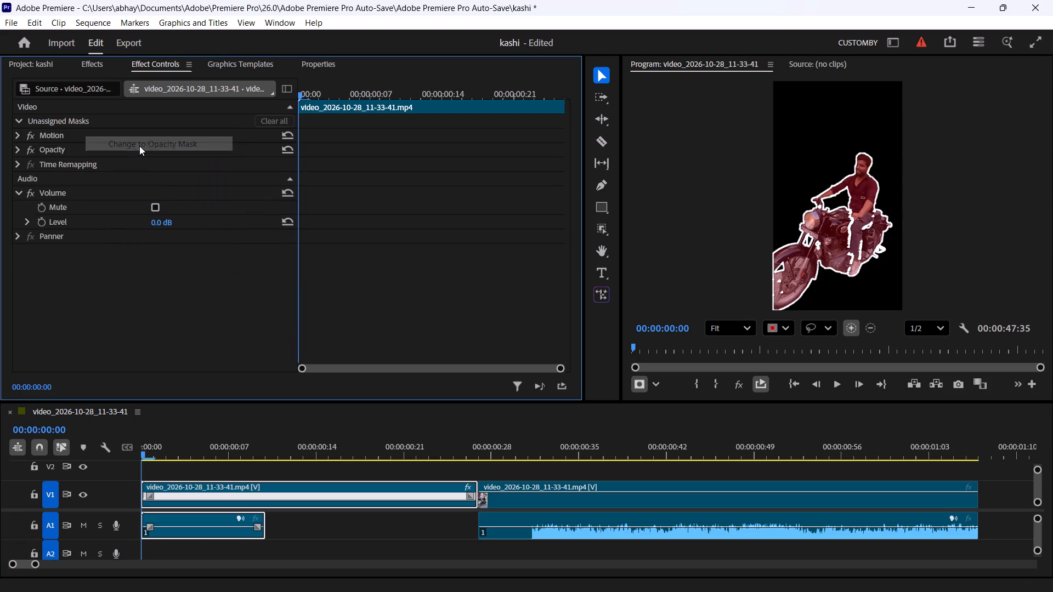
key("ctrl+s")
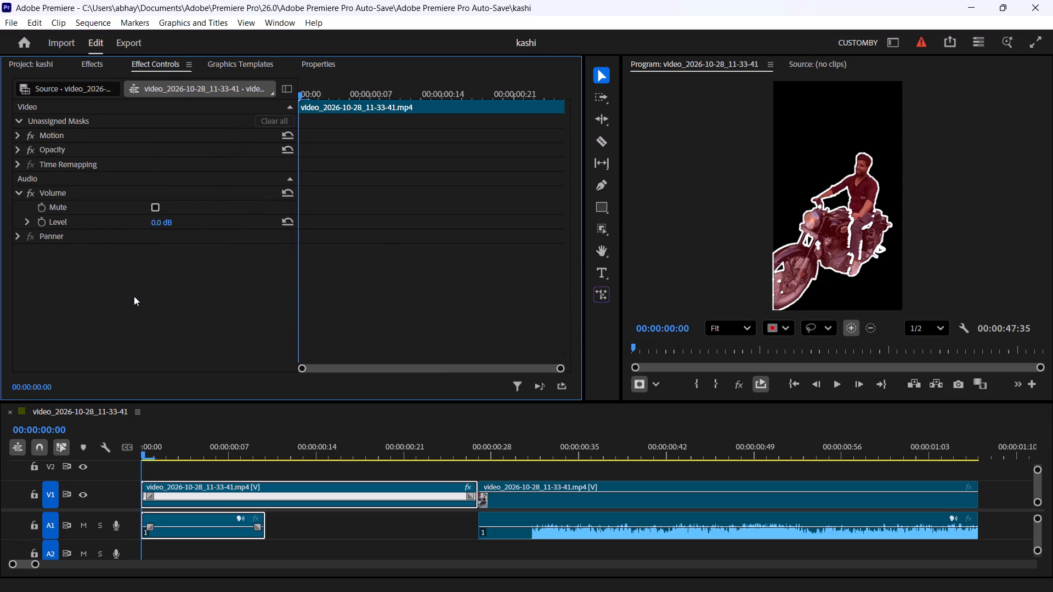
Scrub back and forth across the masked opening piece to check the cutout, finishing at 00:00:00:11.
left_click_drag(148, 451, 191, 459)
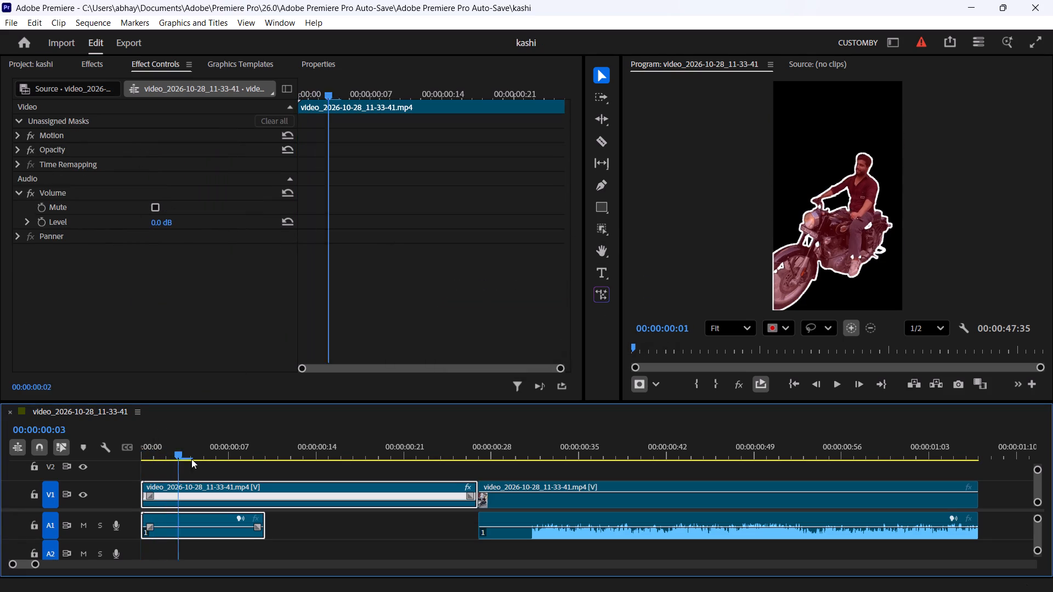
left_click_drag(191, 459, 433, 479)
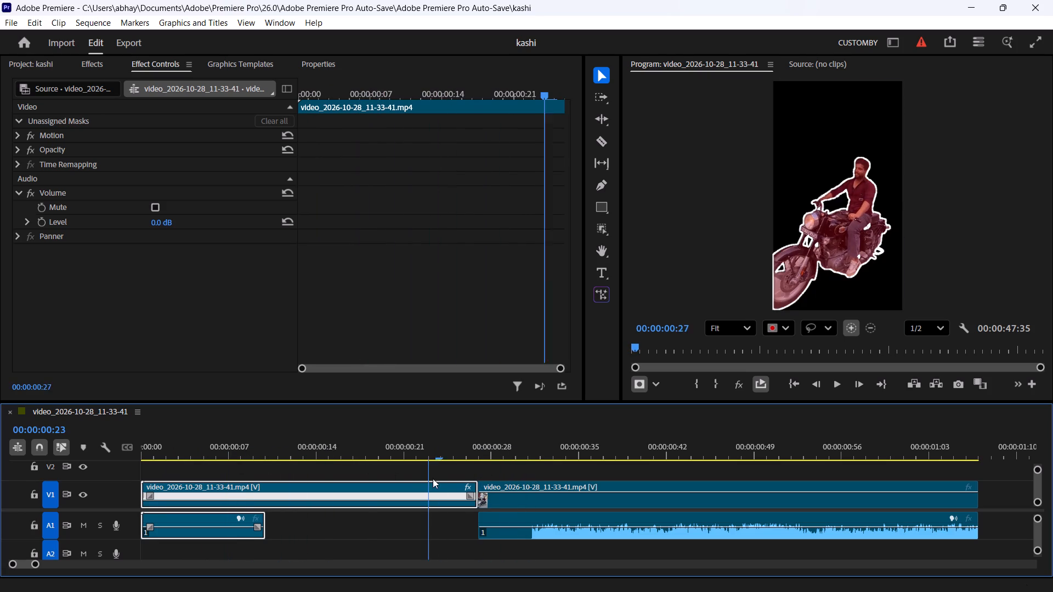
left_click_drag(433, 479, 424, 479)
left_click(350, 537)
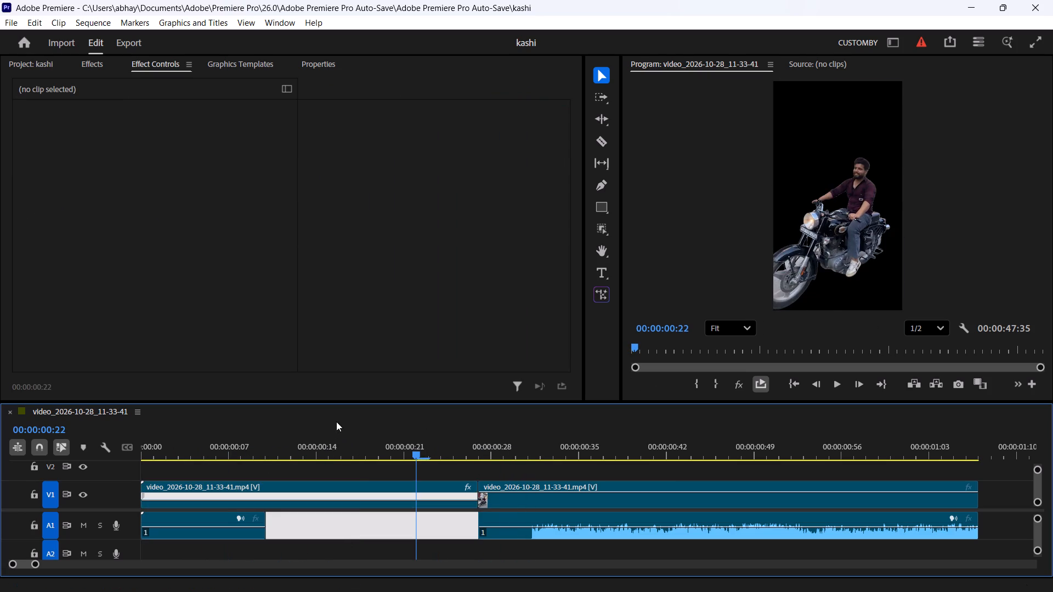
left_click_drag(335, 445, 288, 448)
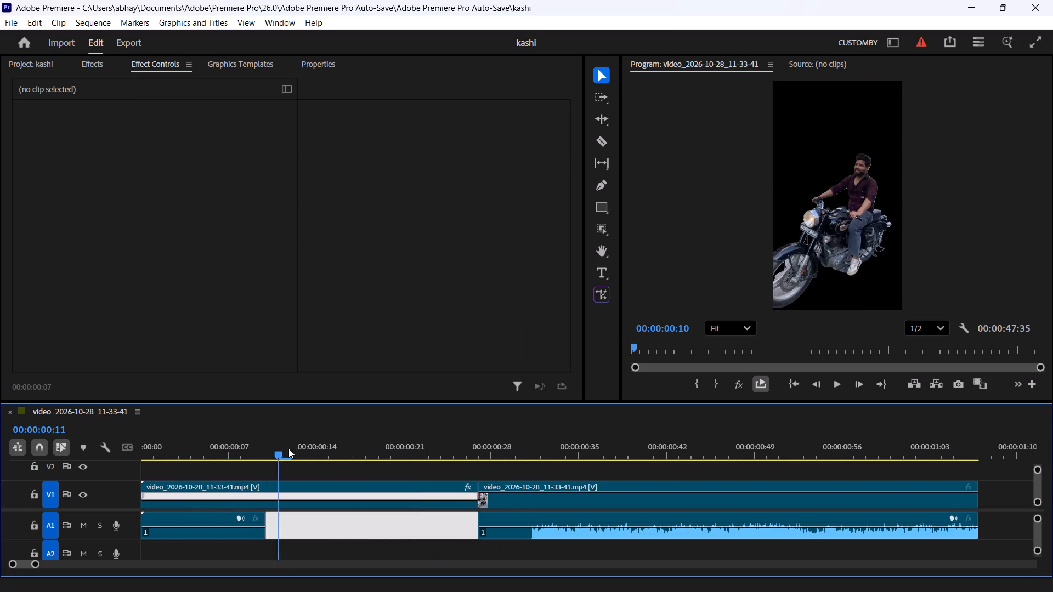
left_click_drag(288, 448, 287, 465)
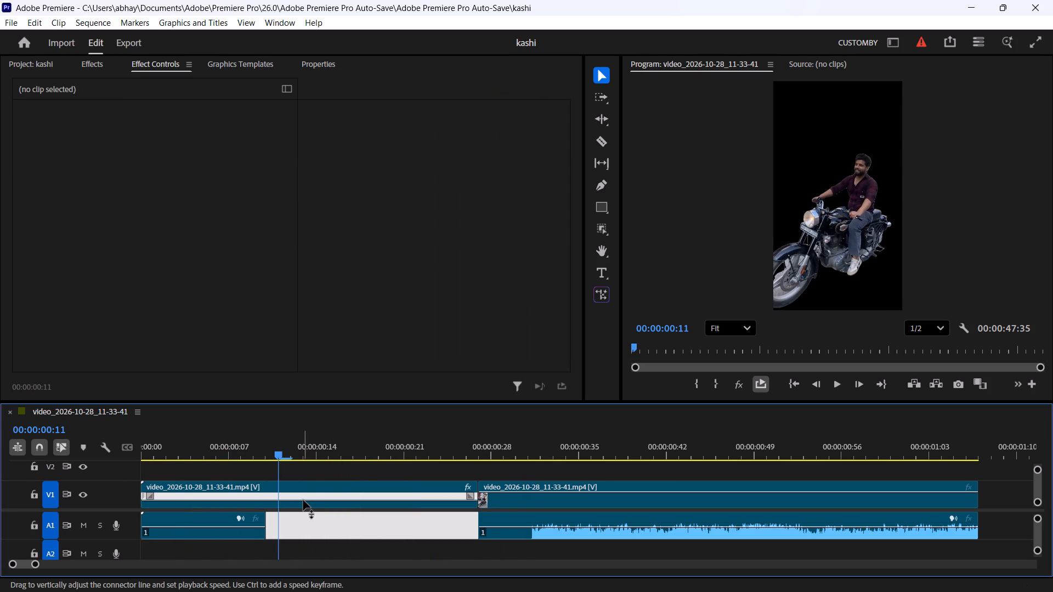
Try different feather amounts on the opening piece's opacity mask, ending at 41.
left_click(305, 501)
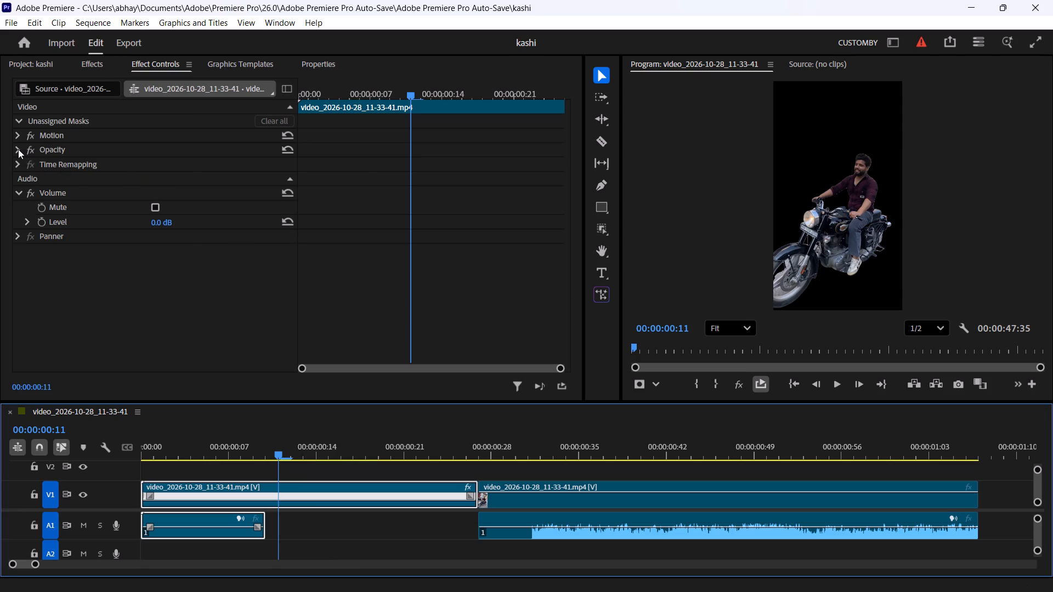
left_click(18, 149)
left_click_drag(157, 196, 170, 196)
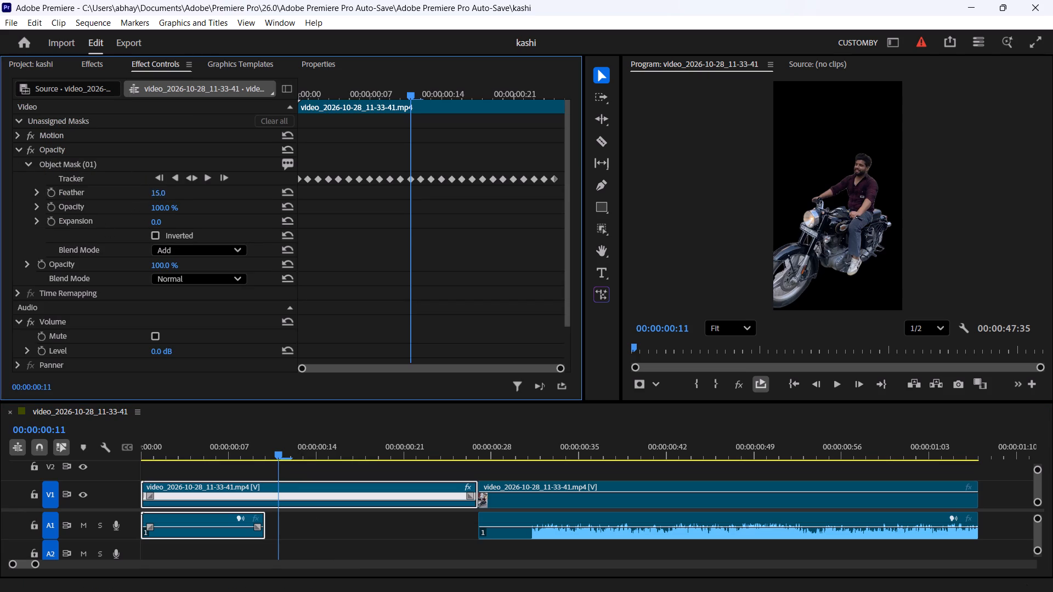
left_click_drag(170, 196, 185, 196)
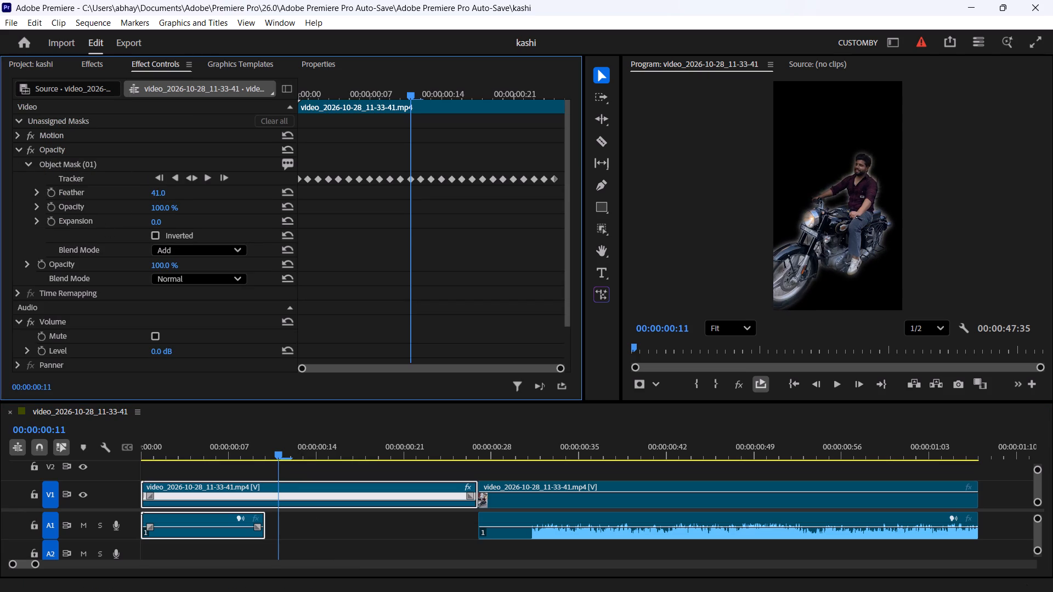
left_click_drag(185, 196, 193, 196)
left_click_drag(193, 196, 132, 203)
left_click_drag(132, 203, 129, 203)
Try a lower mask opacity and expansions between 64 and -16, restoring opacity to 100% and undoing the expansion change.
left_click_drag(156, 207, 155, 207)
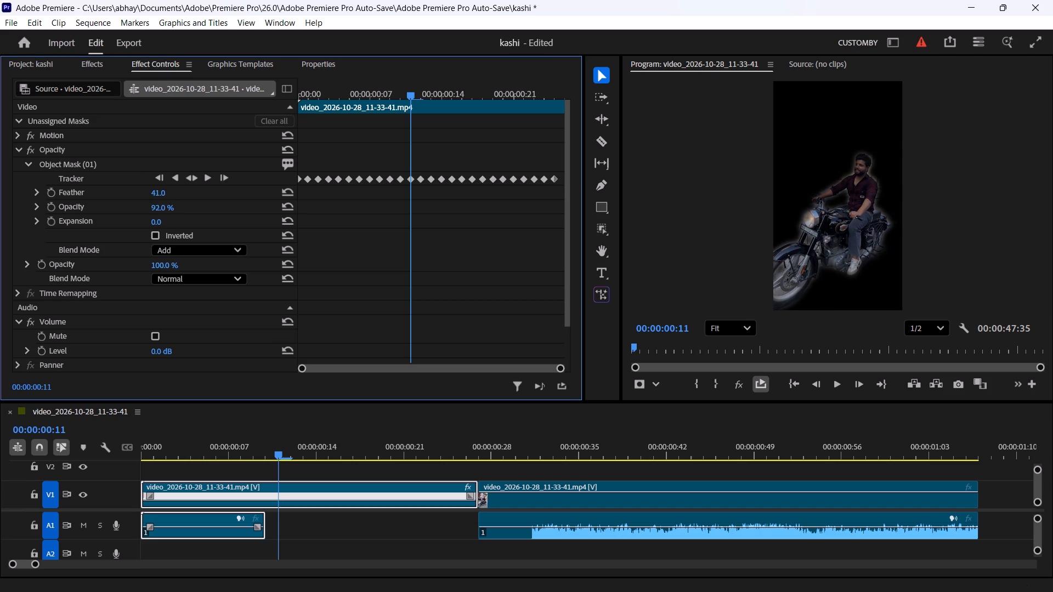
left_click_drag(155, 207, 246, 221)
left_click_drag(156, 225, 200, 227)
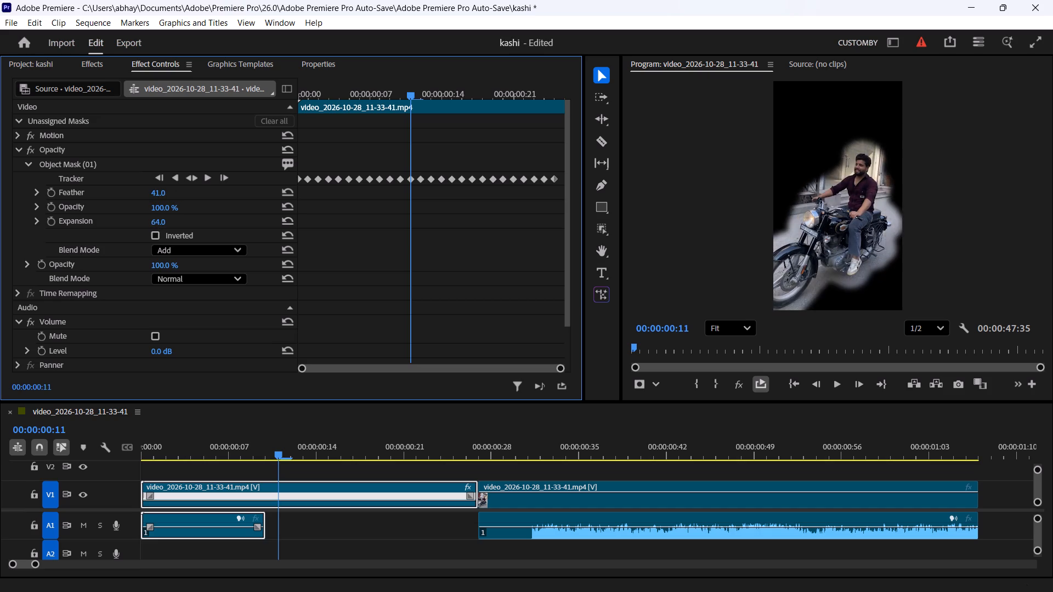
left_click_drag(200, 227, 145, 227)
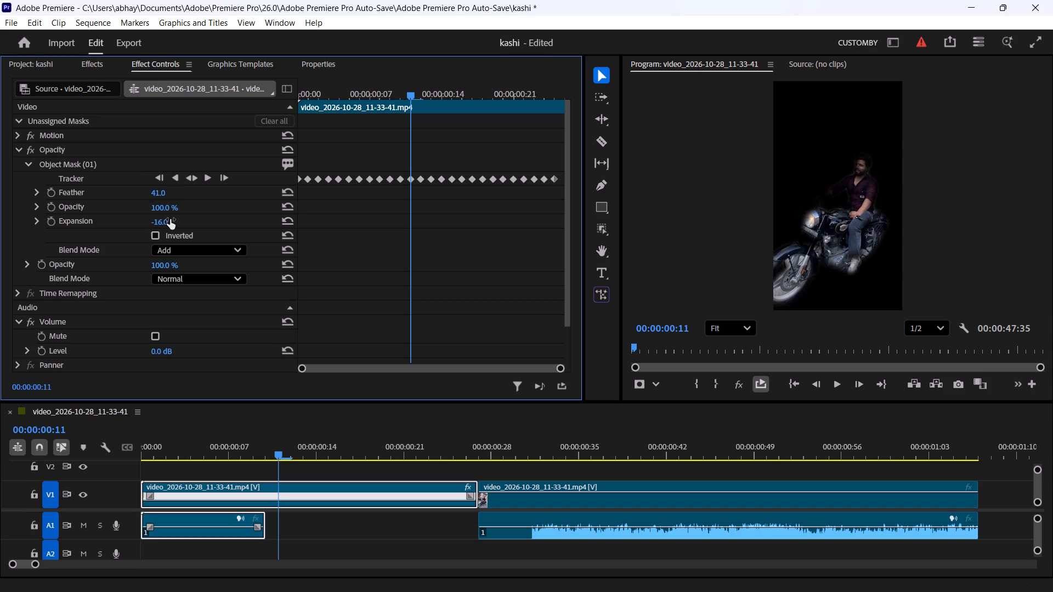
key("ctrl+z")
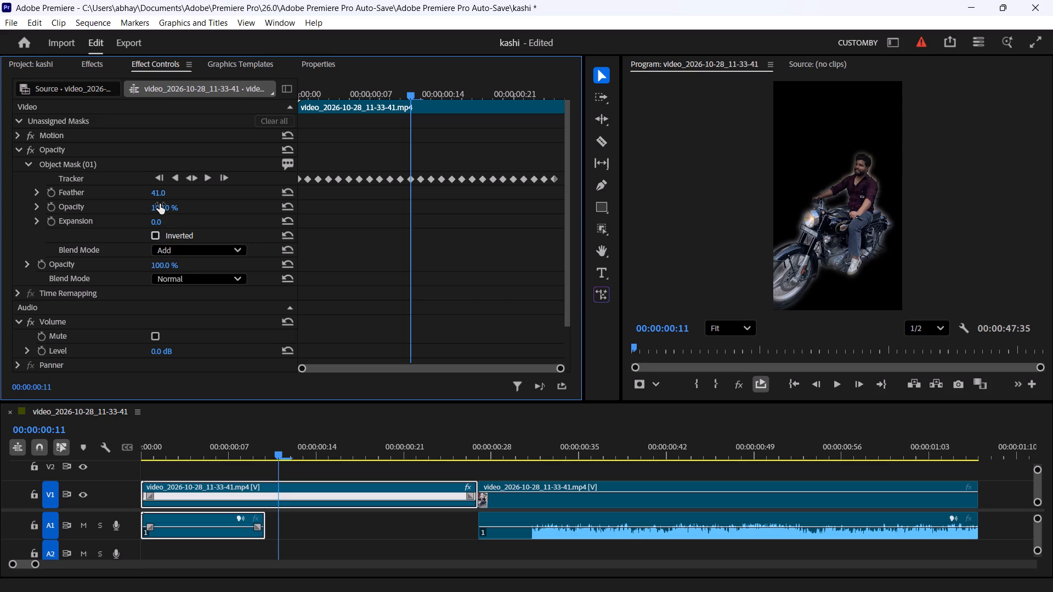
Set the feather of the opening piece's opacity mask to 15.
left_click_drag(158, 194, 168, 194)
left_click_drag(168, 194, 241, 201)
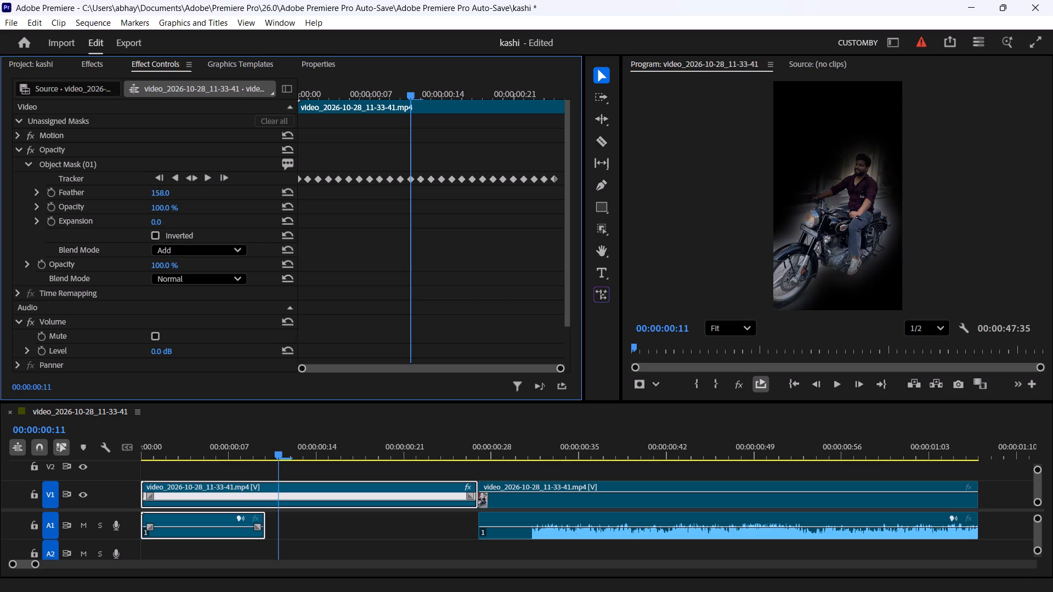
left_click_drag(241, 201, 138, 219)
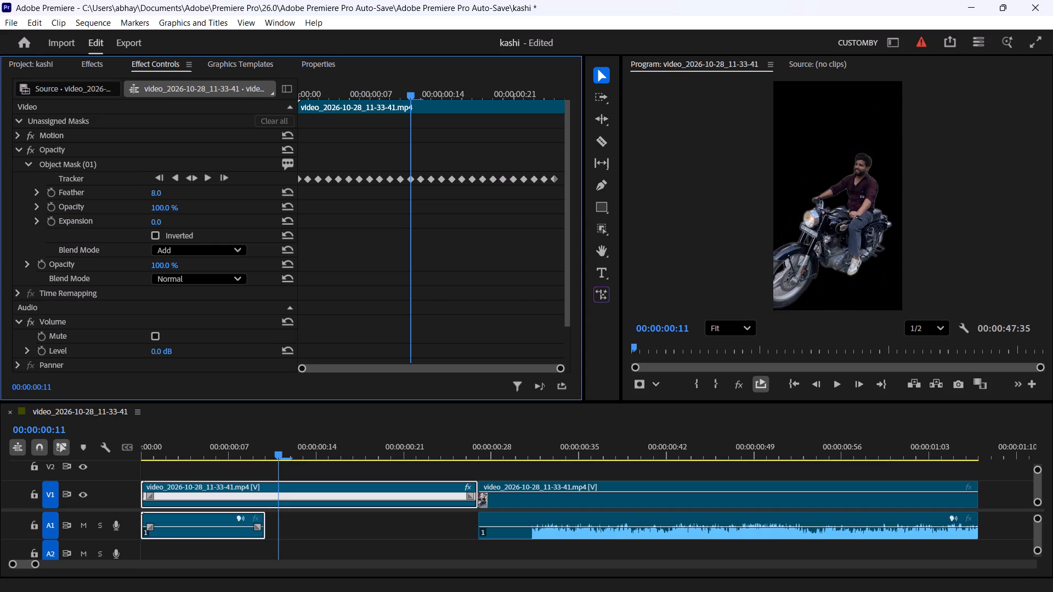
left_click_drag(138, 219, 145, 219)
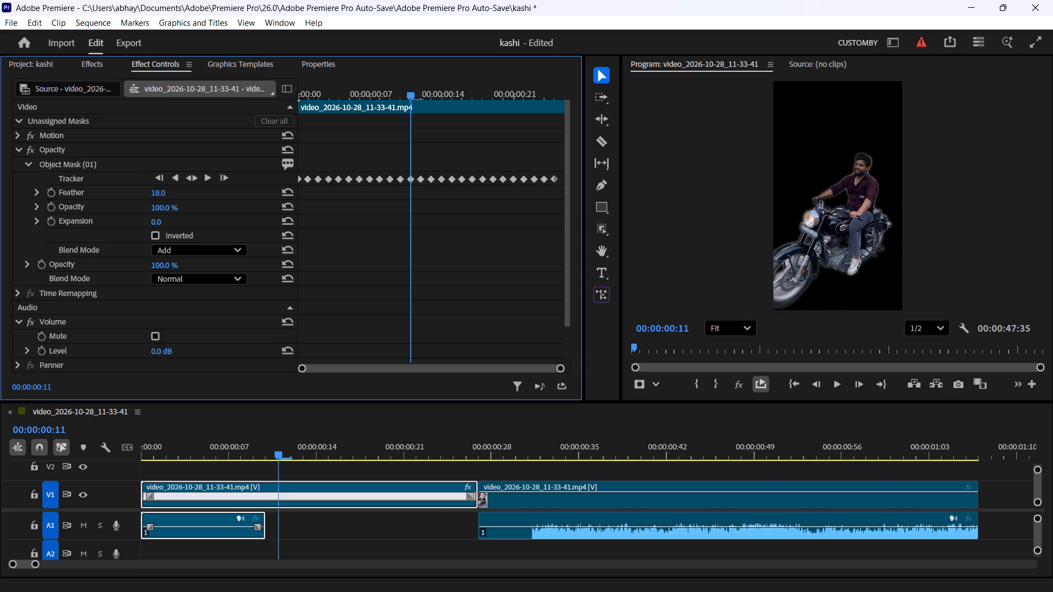
left_click_drag(145, 219, 143, 219)
left_click(17, 150)
left_click(155, 304)
Search the effects for "tran" and apply the Transform video effect to the opening piece on V1.
left_click(101, 66)
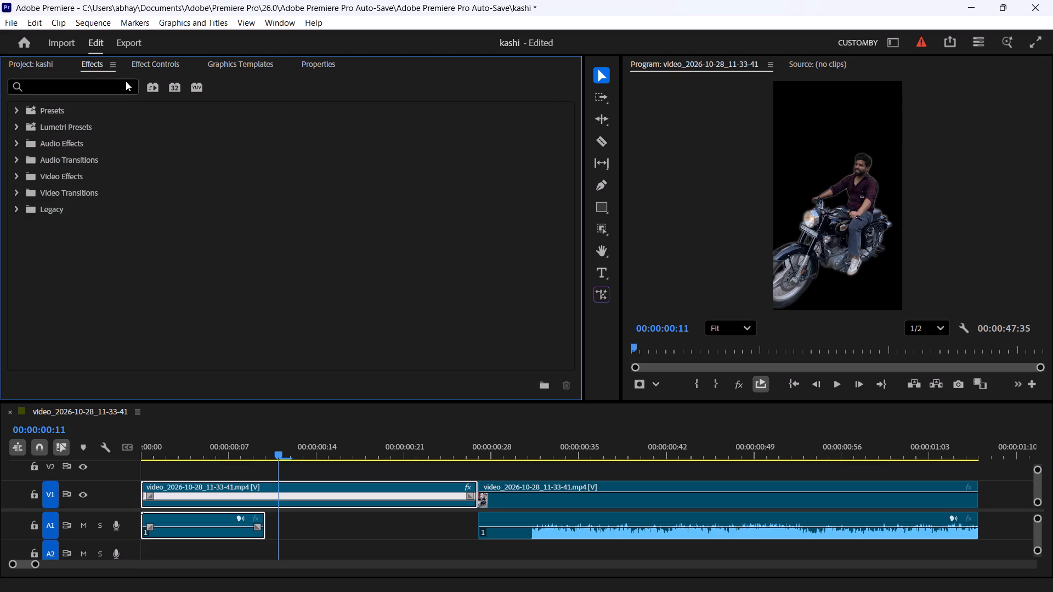
left_click(110, 82)
type("tran")
scroll(114, 305, "down", 9)
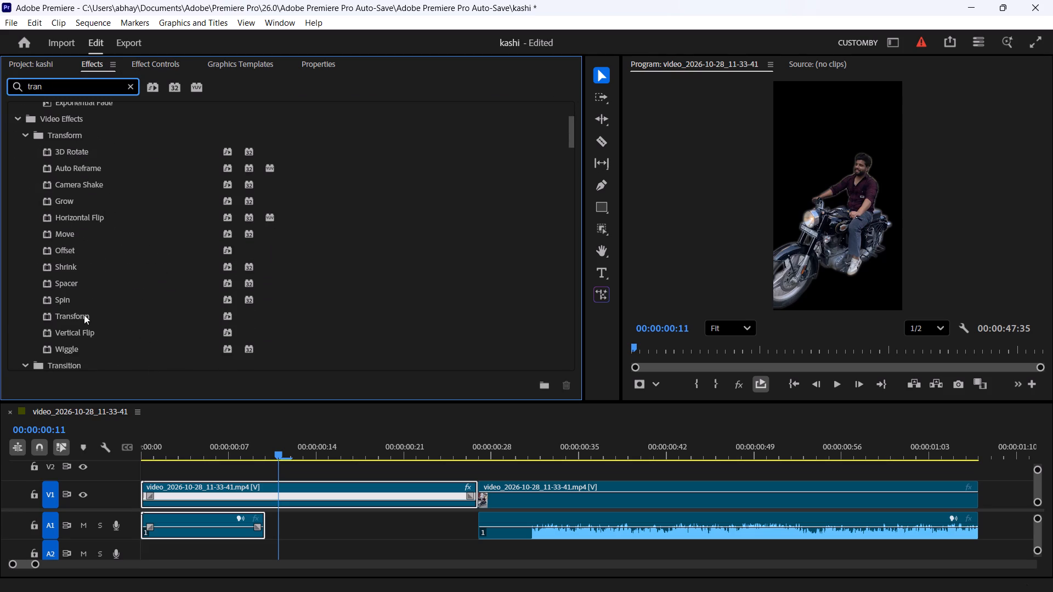
left_click_drag(83, 313, 229, 494)
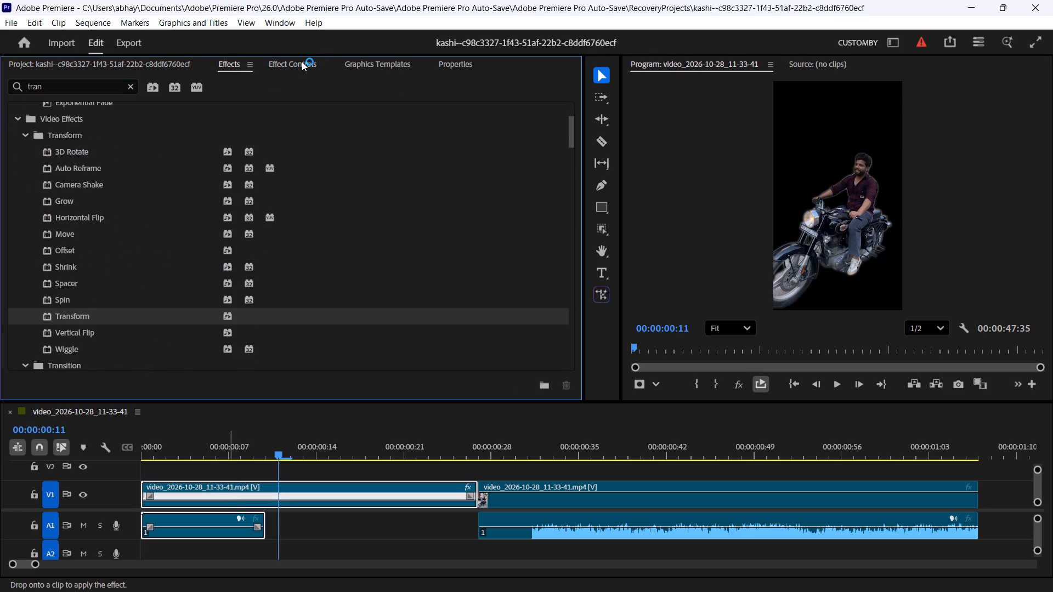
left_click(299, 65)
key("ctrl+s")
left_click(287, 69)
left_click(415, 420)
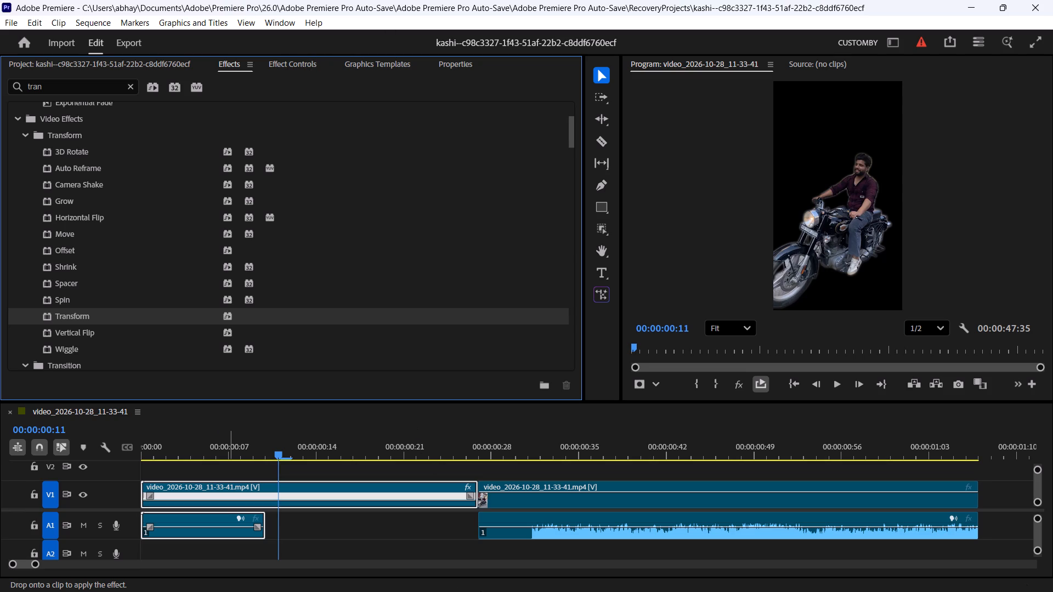